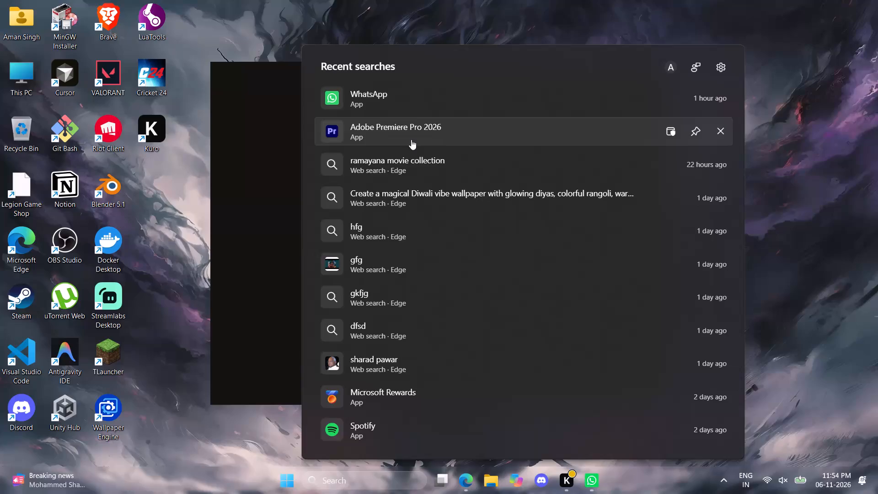
Launch Adobe Premiere Pro 2026 and open the recent project Ult Combo.
double_click(419, 133)
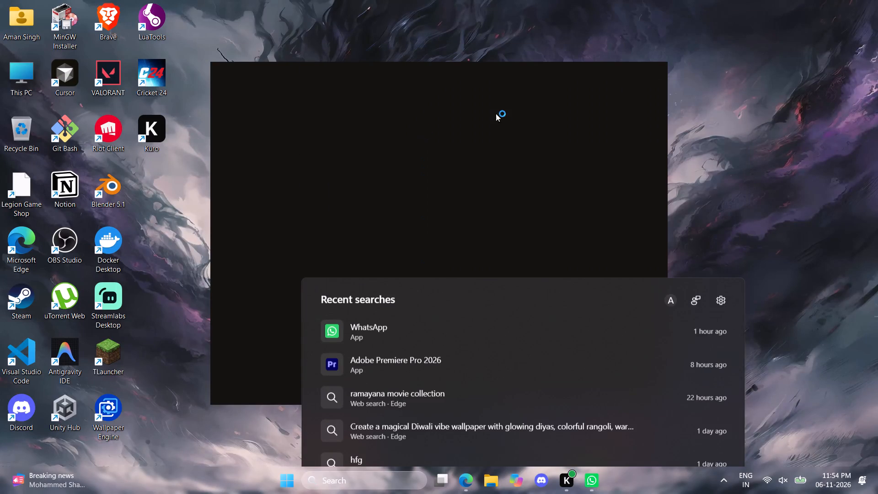
click(683, 84)
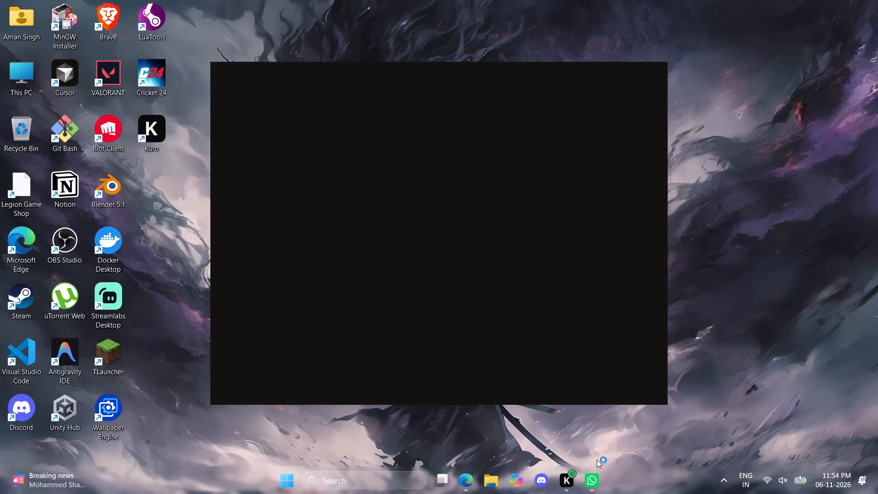
click(472, 471)
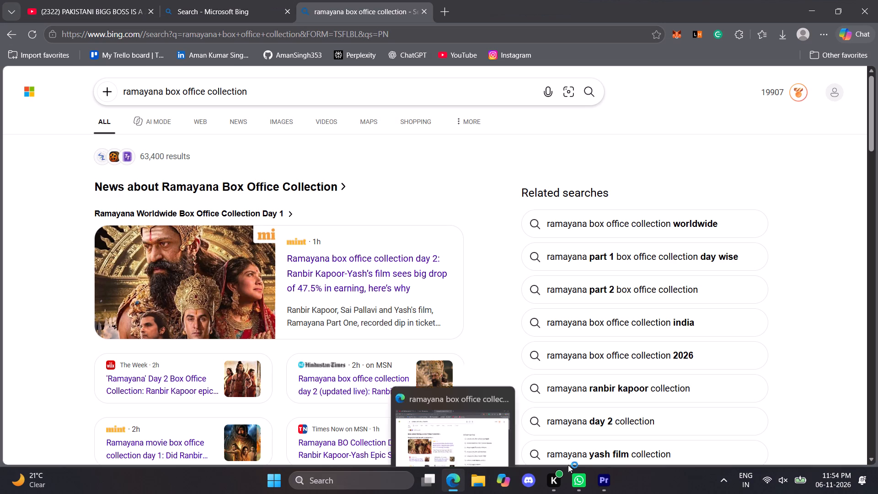
click(607, 477)
click(607, 477)
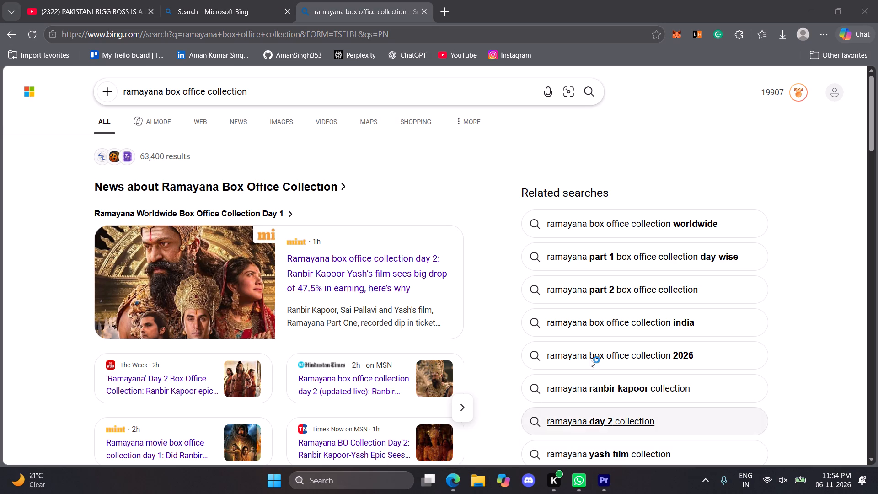
click(604, 476)
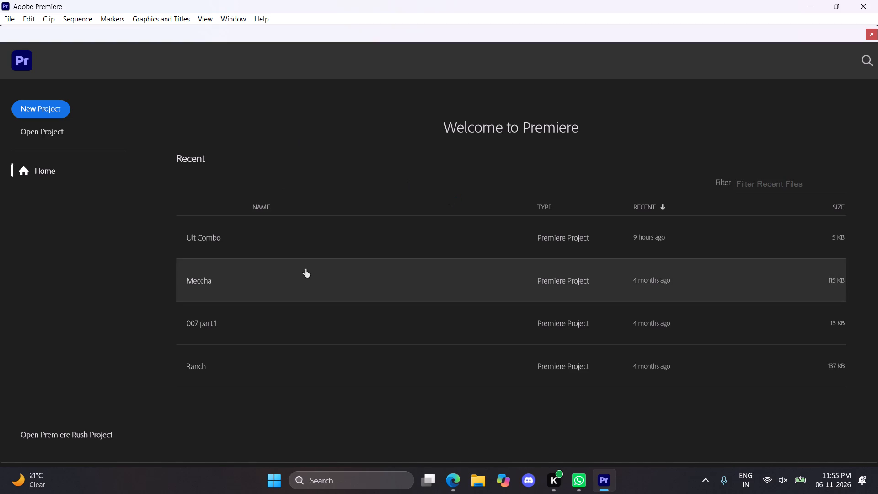
click(326, 249)
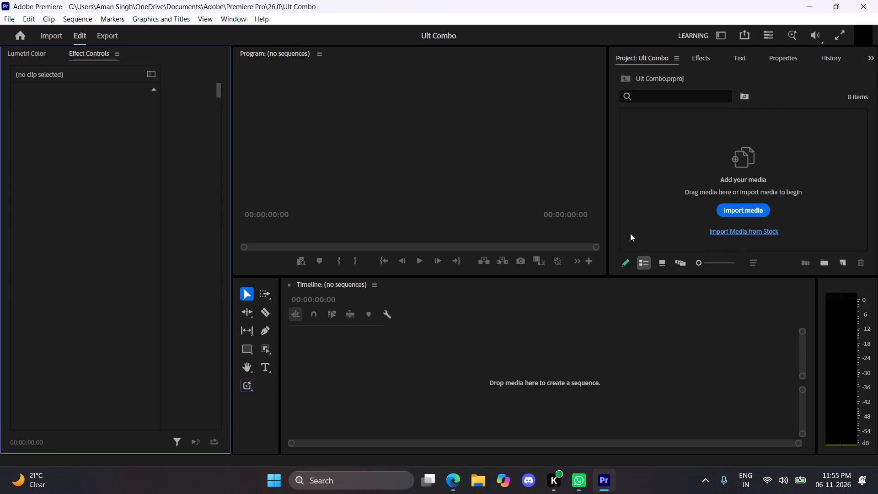
Import the clip Valorant 2026.10.05 - 23.17.21.02 from the Valorant folder in Videos into the Ult Combo project.
click(481, 473)
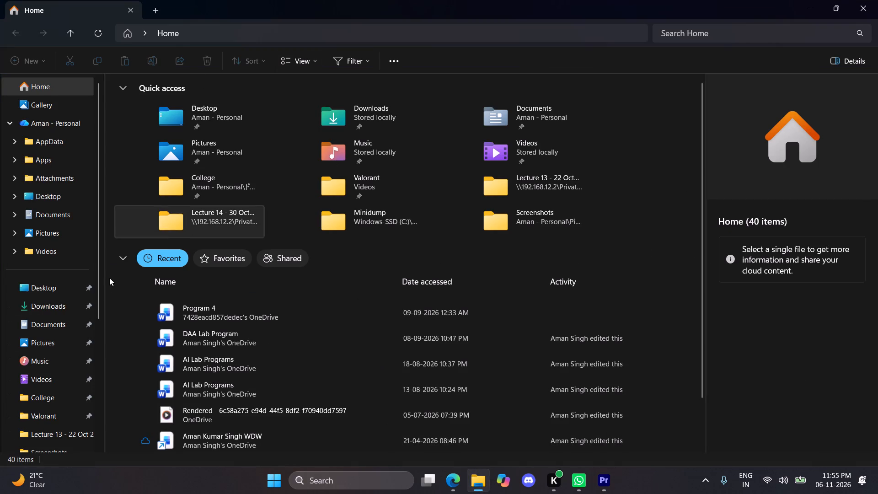
click(51, 370)
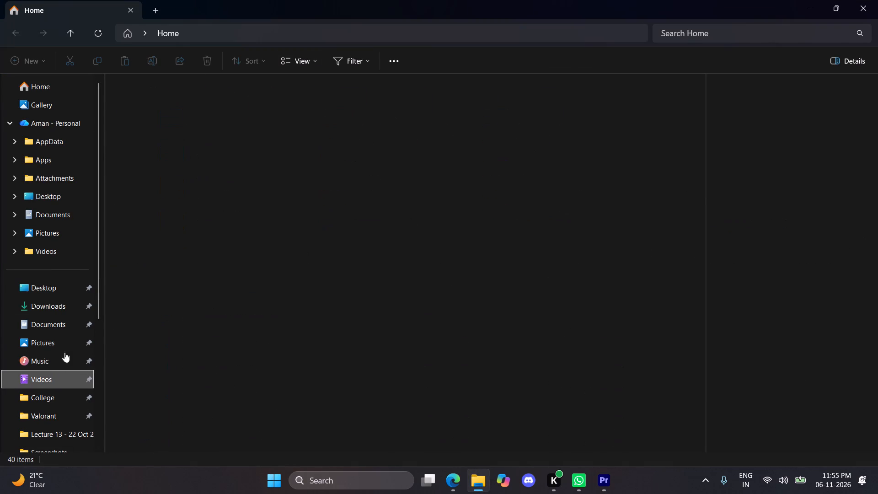
double_click(519, 119)
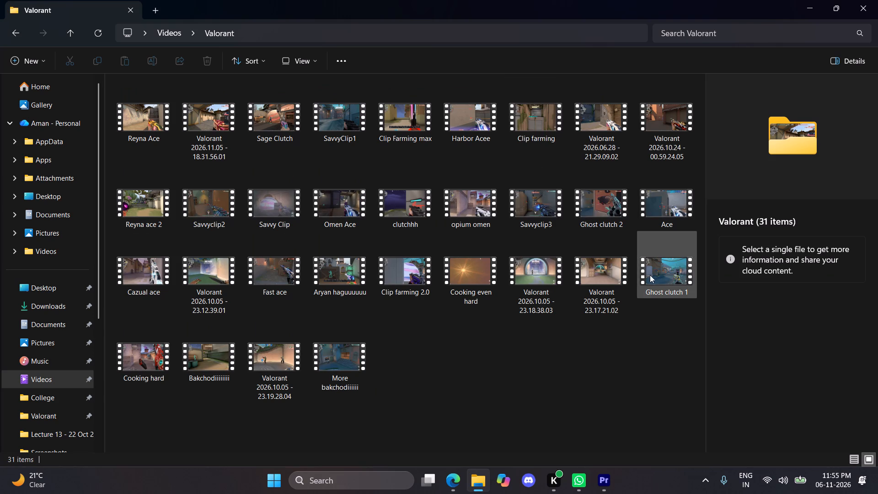
click(211, 373)
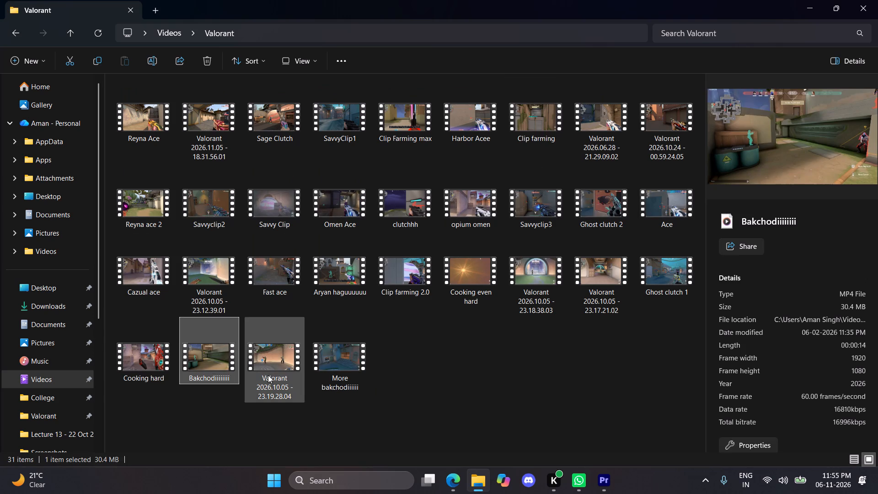
click(268, 375)
click(594, 266)
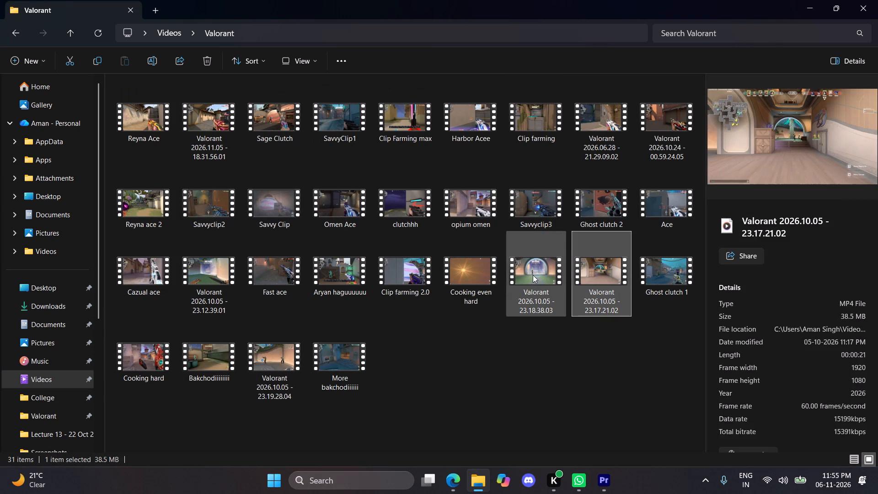
click(533, 275)
click(588, 268)
drag(591, 268, 590, 313)
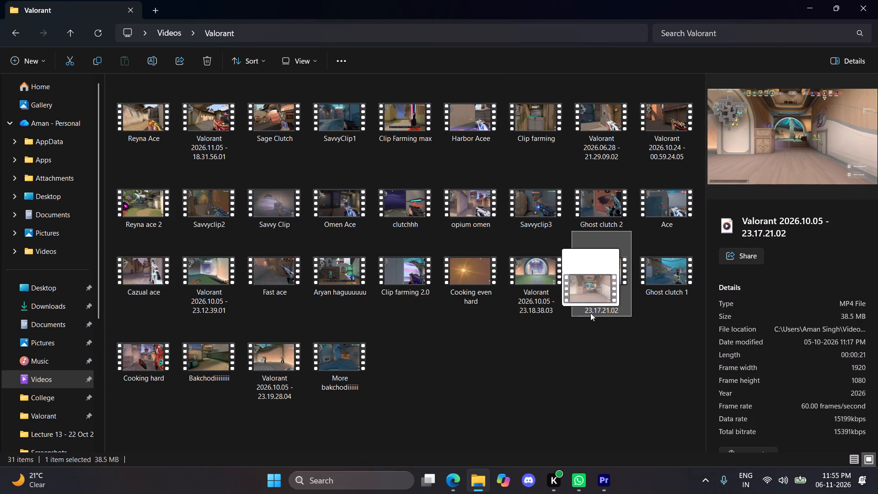
drag(590, 313, 749, 234)
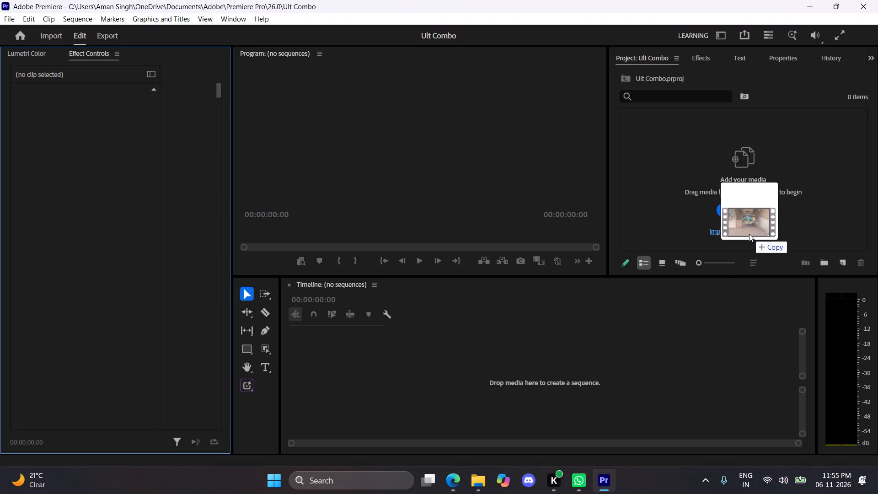
drag(749, 234, 749, 193)
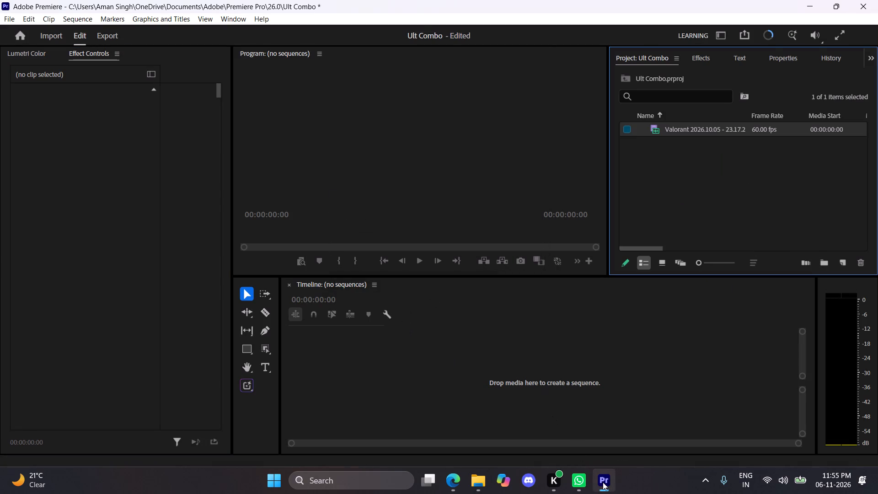
Import the clip Valorant 2026.10.05 - 23.18.38.03 from the Valorant folder into the project.
click(603, 482)
click(607, 474)
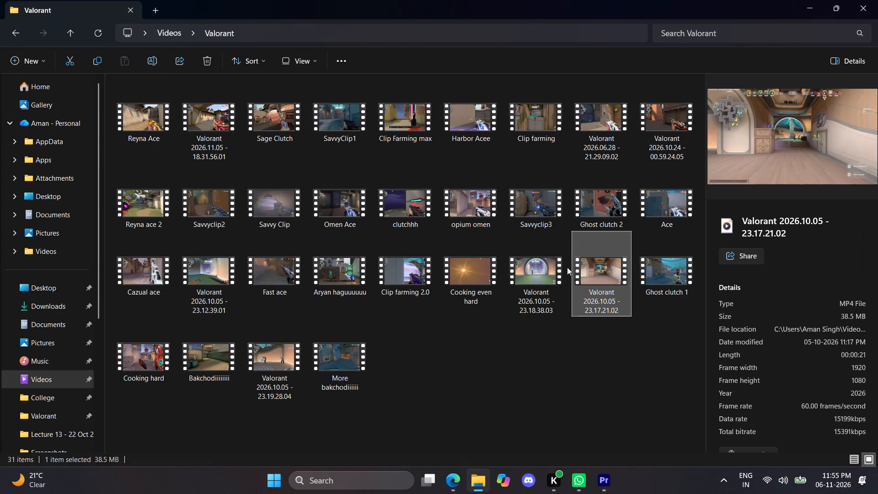
click(527, 274)
drag(528, 274, 633, 406)
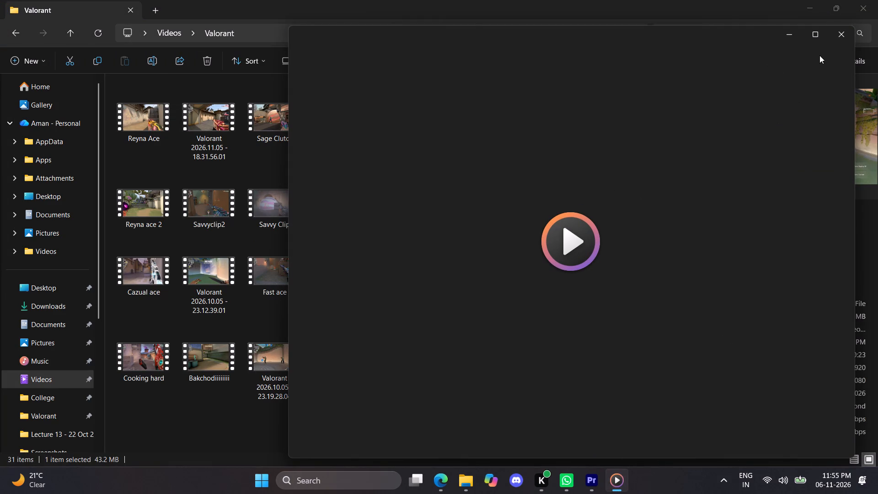
drag(846, 42, 841, 46)
click(836, 34)
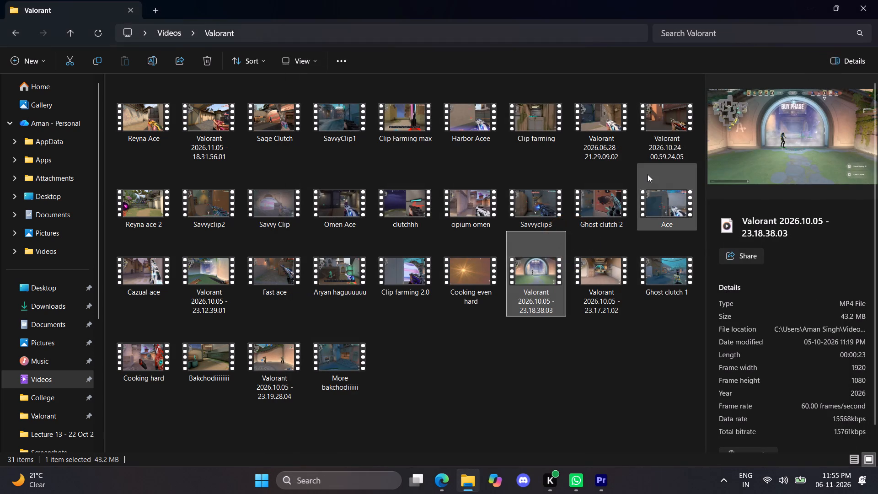
drag(544, 281, 545, 281)
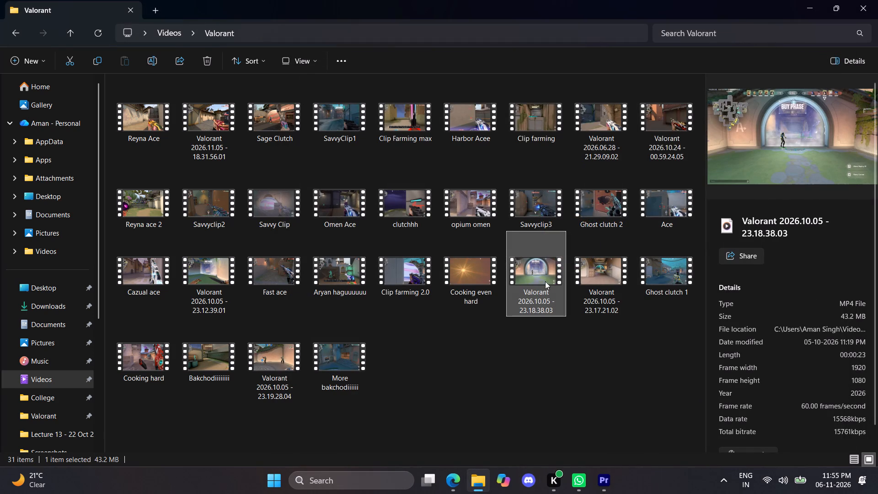
drag(545, 281, 724, 178)
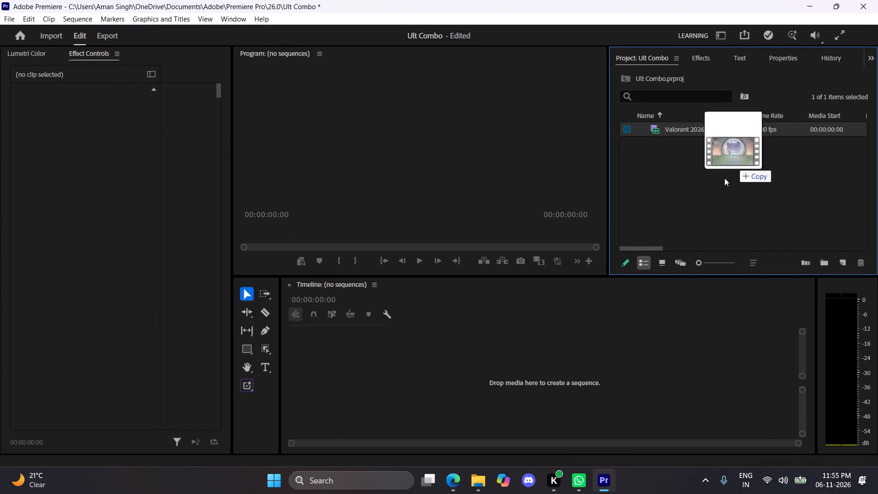
drag(724, 178, 721, 178)
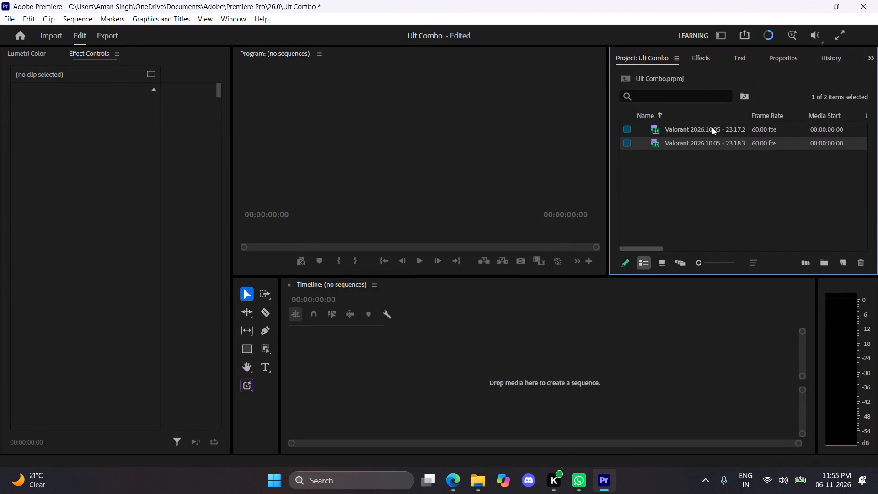
Rename the imported 23.17.21.02 clip in the project as Front cinm.
click(712, 127)
right_click(712, 127)
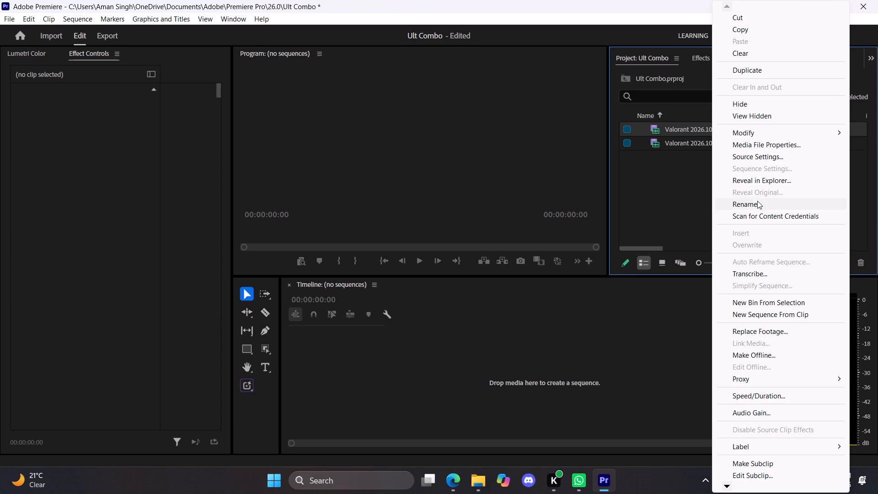
click(757, 201)
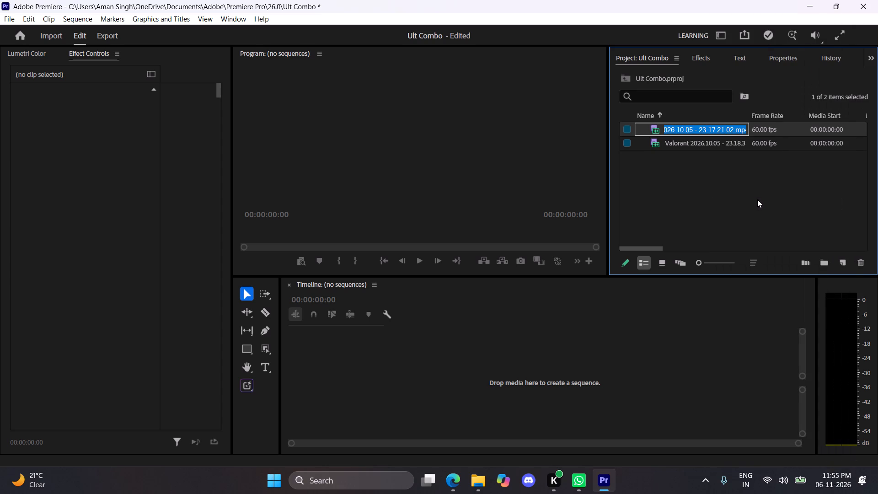
text(FRonty)
key(BackSpace)
key(BackSpace)
key(BackSpace)
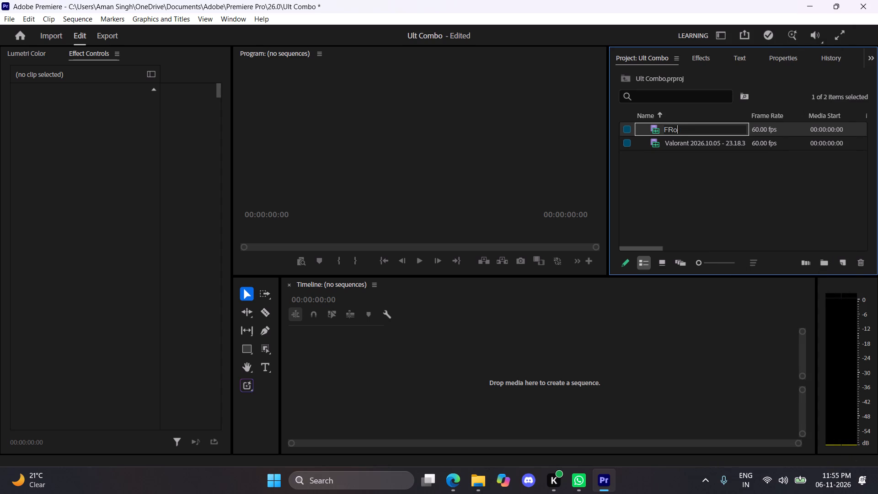
key(BackSpace)
key(BackSpace)
text(rpo)
key(BackSpace)
key(BackSpace)
text(ont cim)
key(BackSpace)
text(nm)
click(748, 162)
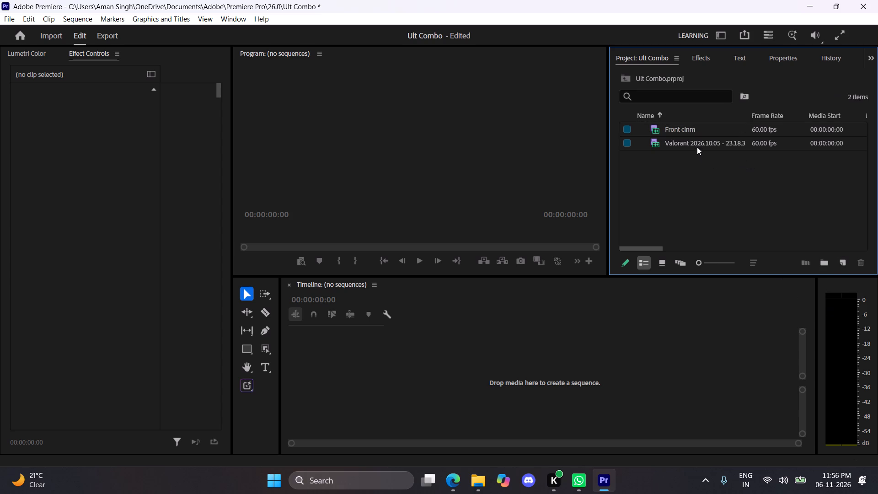
Rename the imported 23.18.38.03 clip in the project as Back cin.
right_click(697, 142)
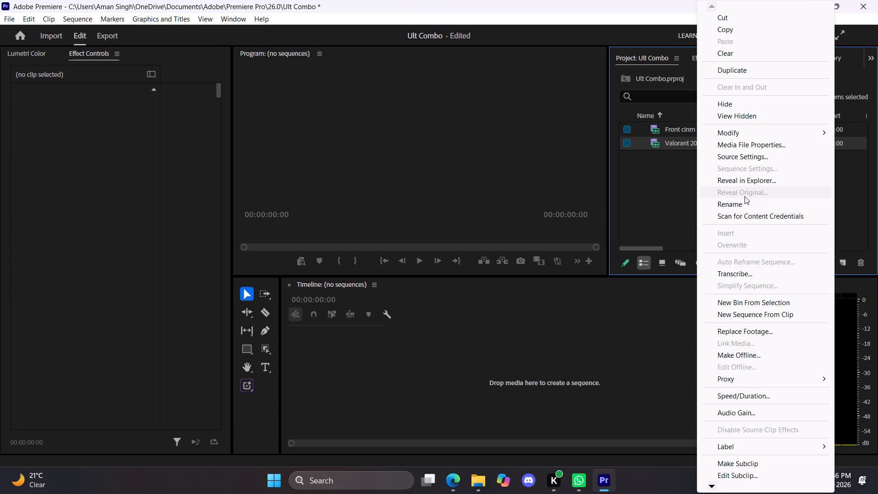
click(743, 205)
text(Back cin)
key(Return)
Find the clip Valorant 2026.10.05 - 23.12.39.01 in the Valorant folder and import it into the project.
key(alt+Tab)
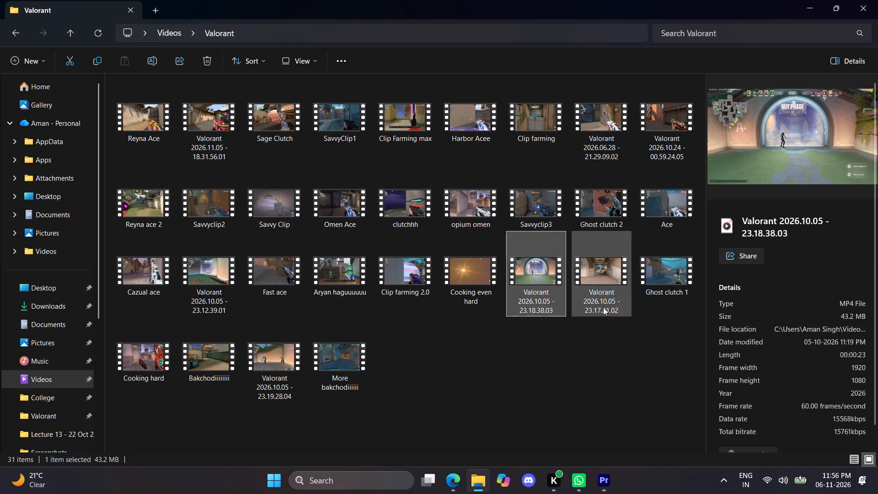
click(616, 277)
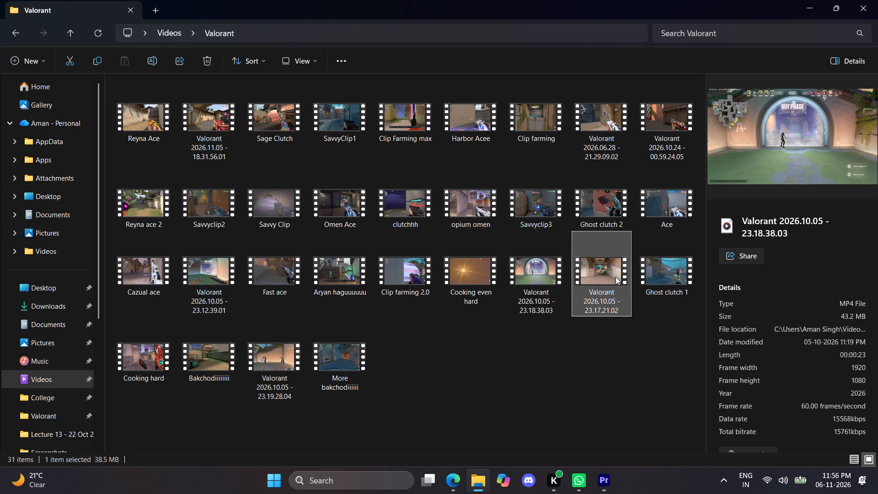
click(171, 359)
click(203, 361)
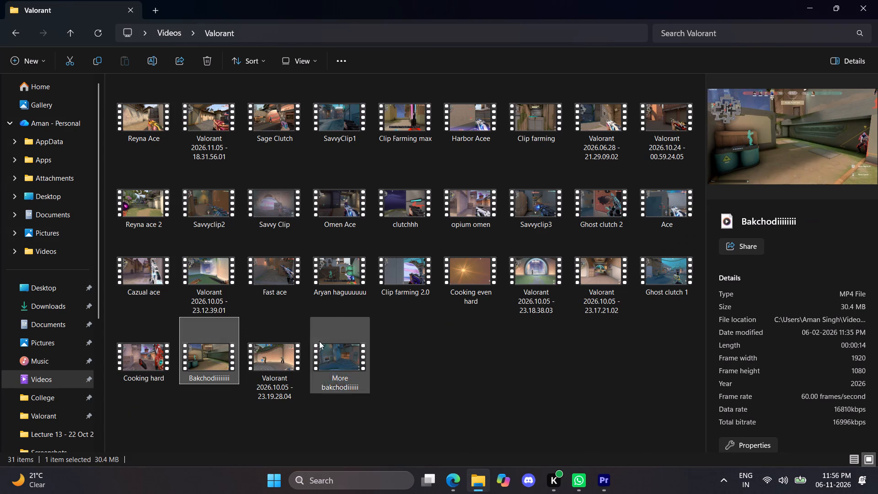
click(257, 345)
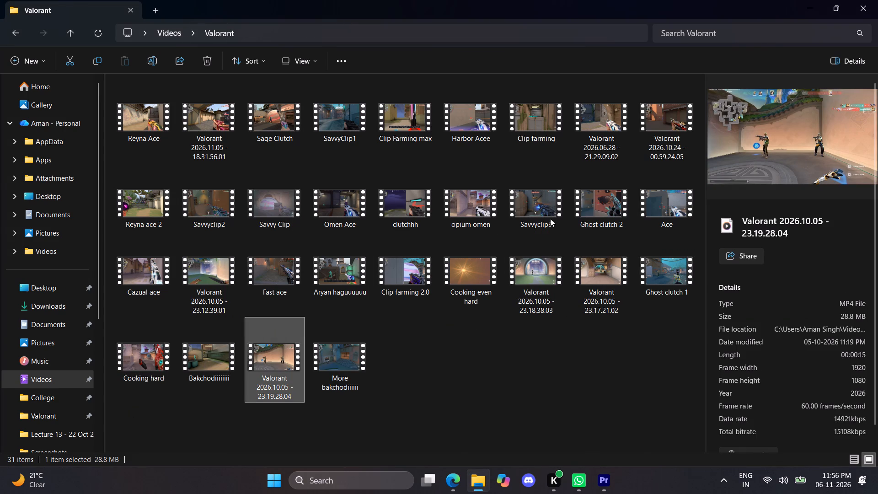
click(481, 264)
click(315, 294)
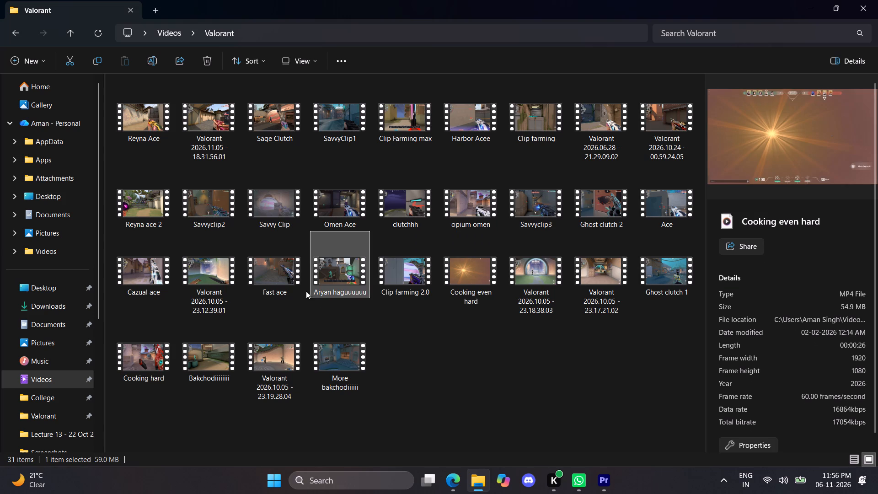
click(266, 269)
click(198, 268)
drag(202, 269, 372, 342)
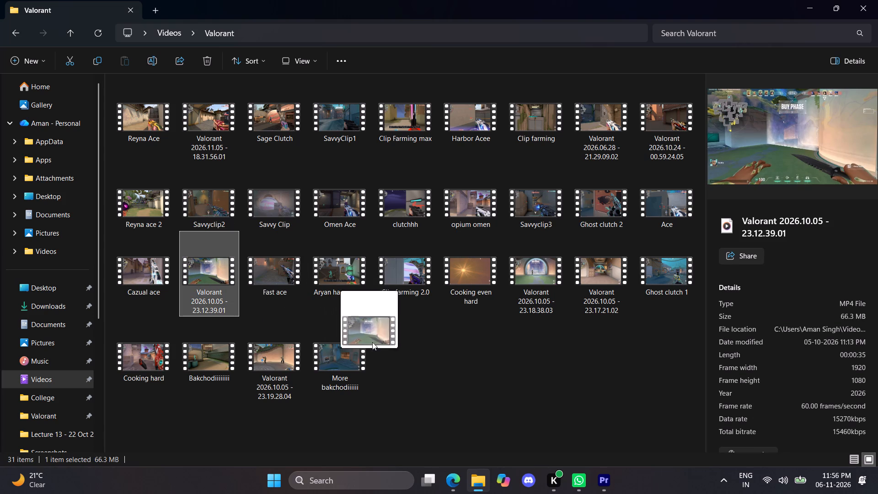
drag(372, 342, 765, 180)
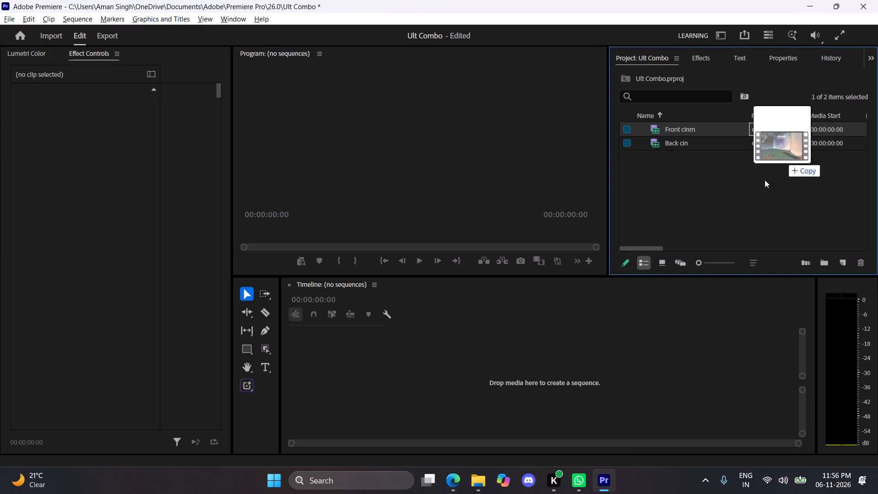
drag(765, 180, 759, 189)
Rename the imported 23.12.39.01 clip in the project as POV.
click(692, 162)
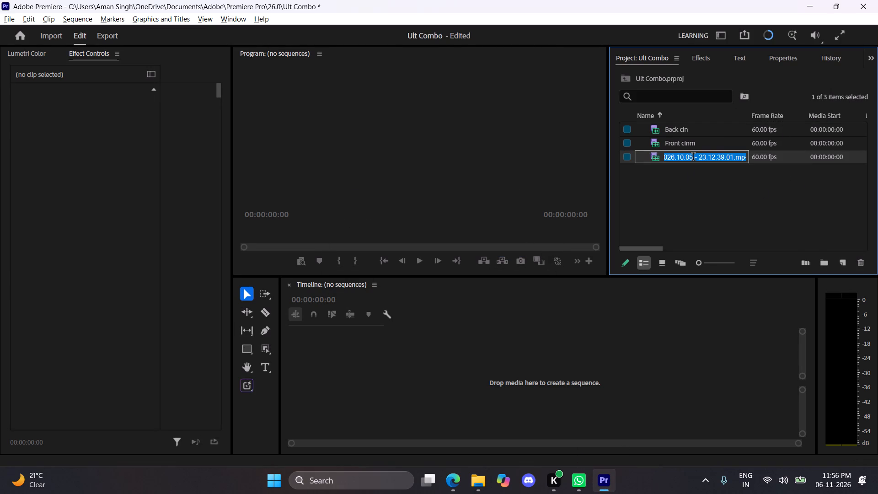
right_click(693, 157)
click(669, 161)
double_click(683, 161)
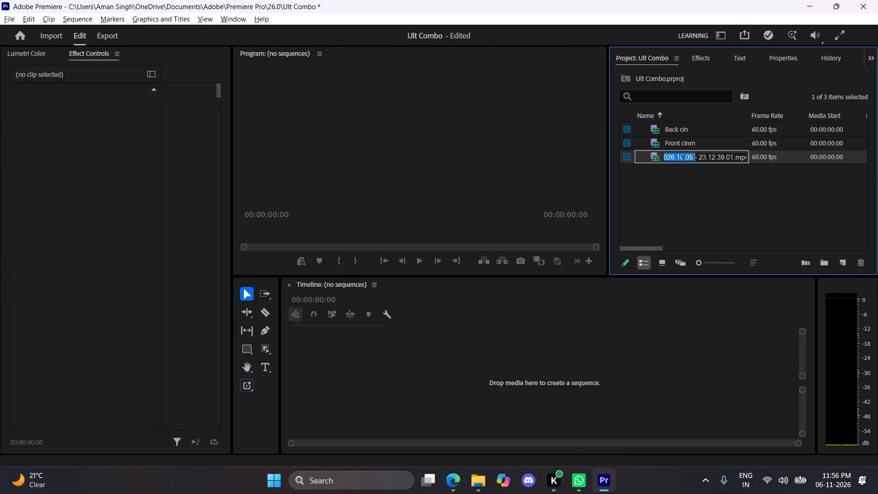
click(683, 161)
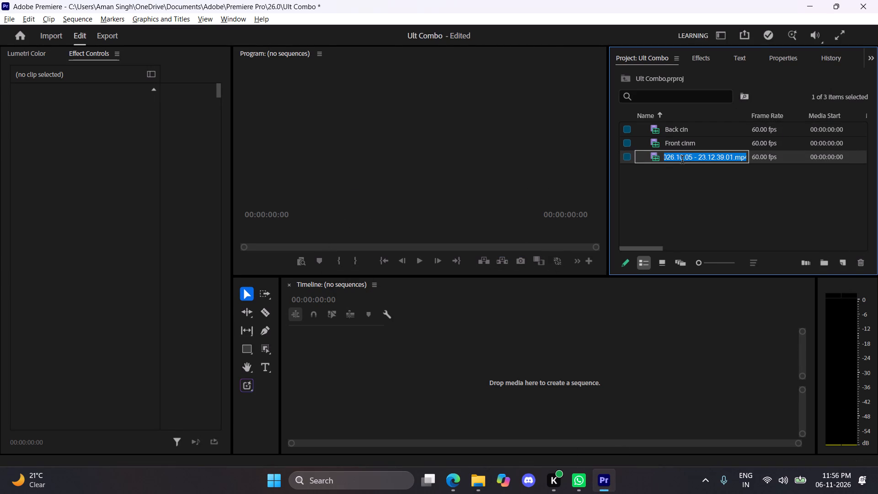
text(PO)
key(shift+v)
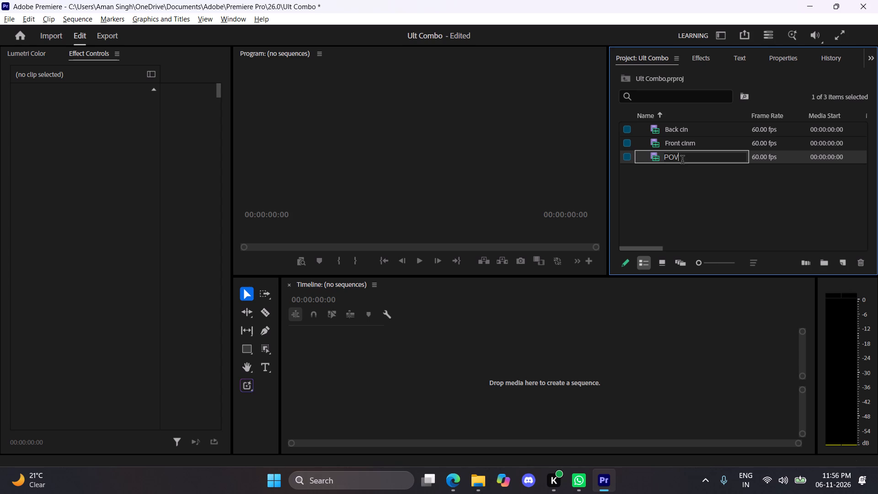
click(714, 192)
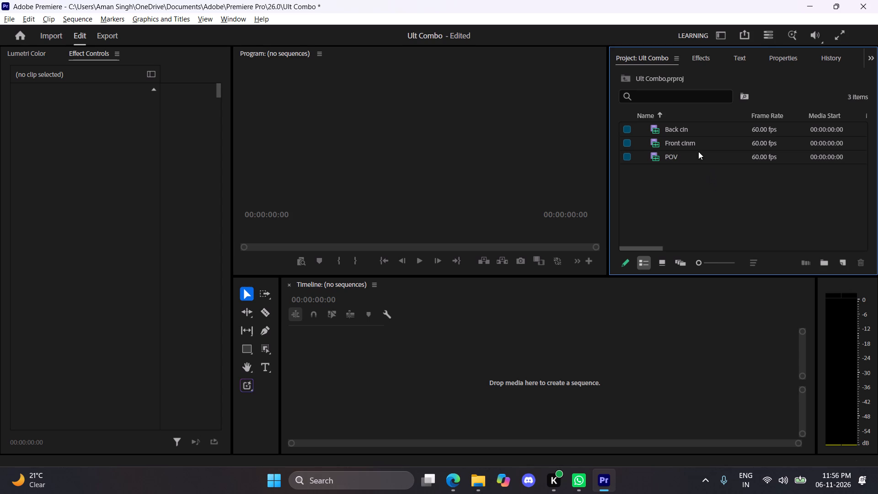
Create a new sequence from the Front cinm clip by placing it in the empty timeline.
click(696, 144)
click(698, 146)
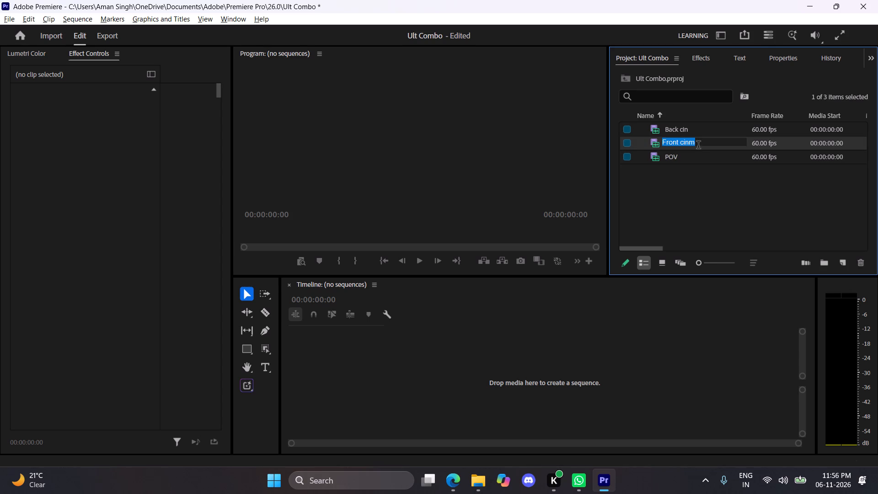
click(734, 184)
click(728, 149)
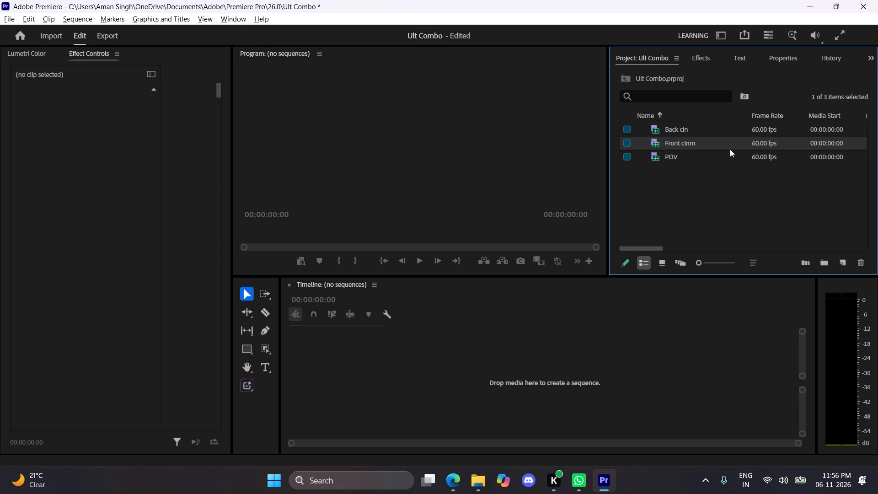
click(730, 149)
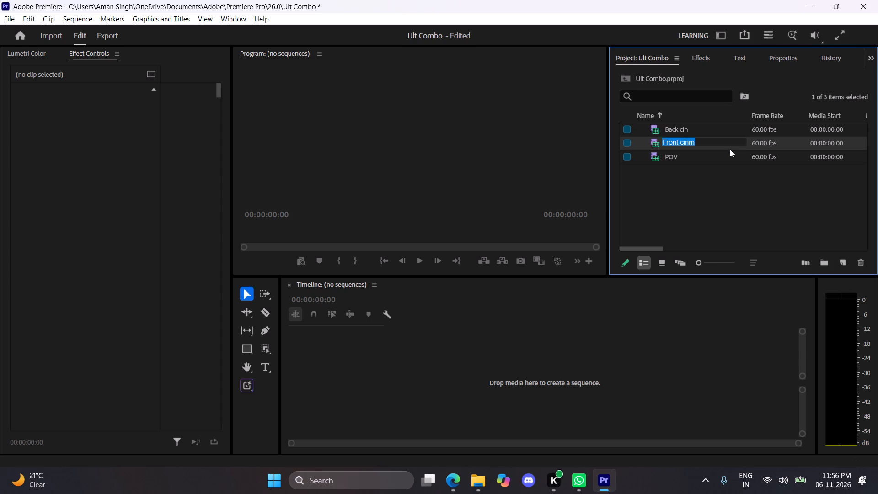
click(746, 204)
click(715, 146)
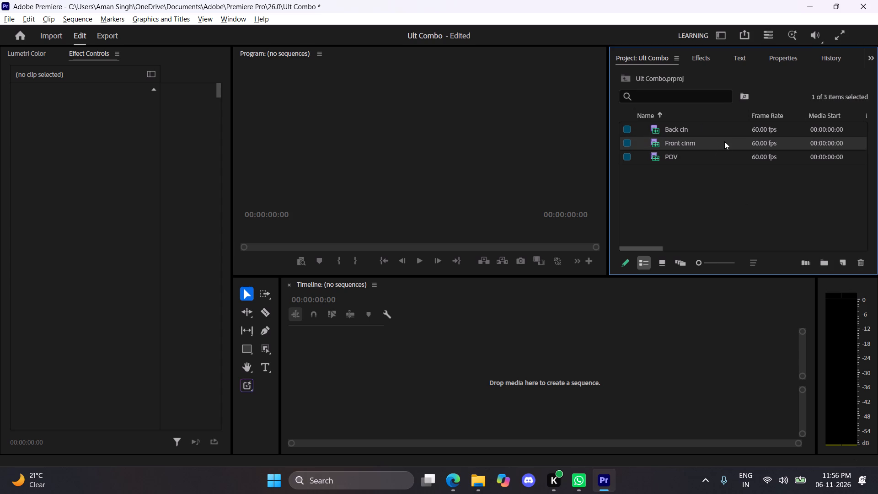
drag(725, 141, 419, 364)
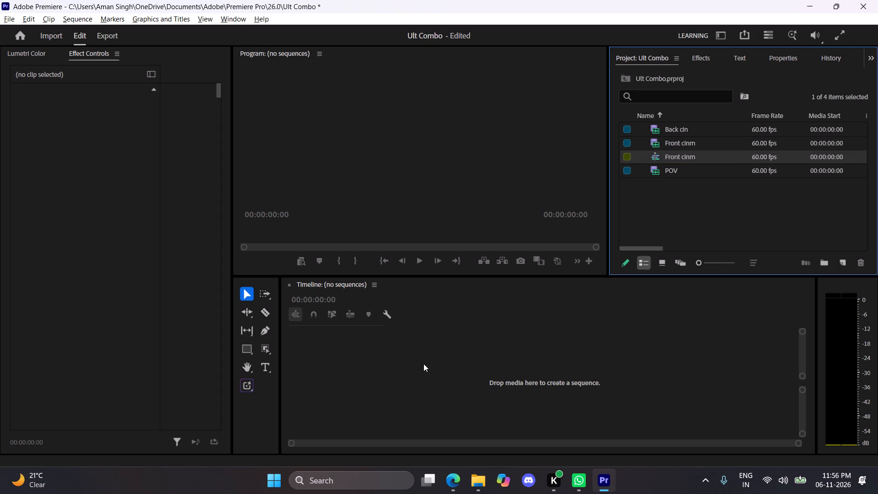
Play and scrub through the first five seconds or so of Front cinm to examine where the buy phase ends.
drag(400, 318, 404, 319)
drag(447, 445, 444, 446)
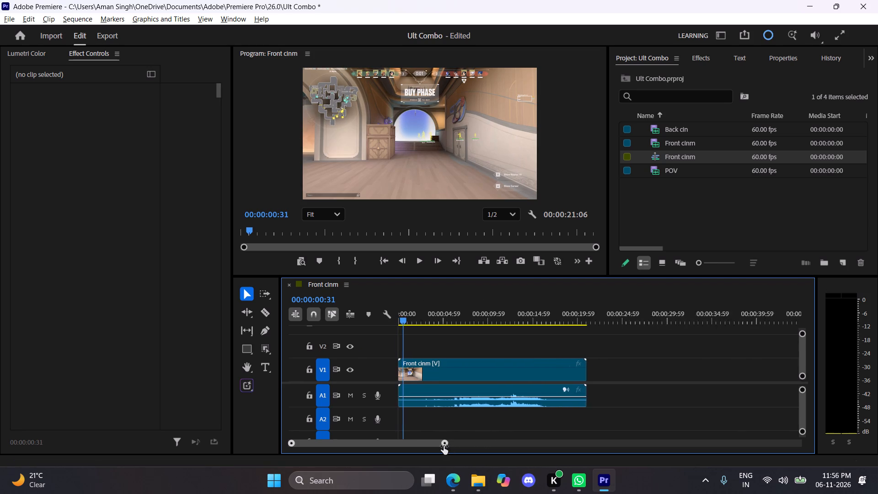
drag(444, 446, 387, 444)
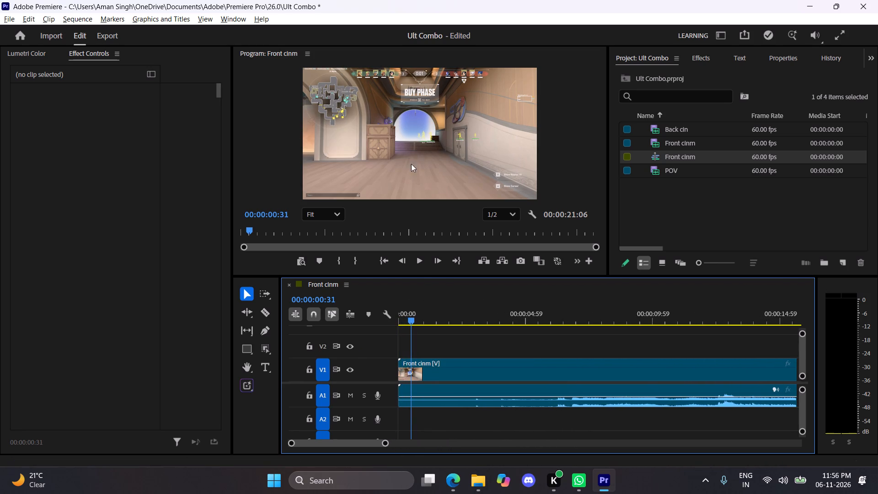
click(419, 267)
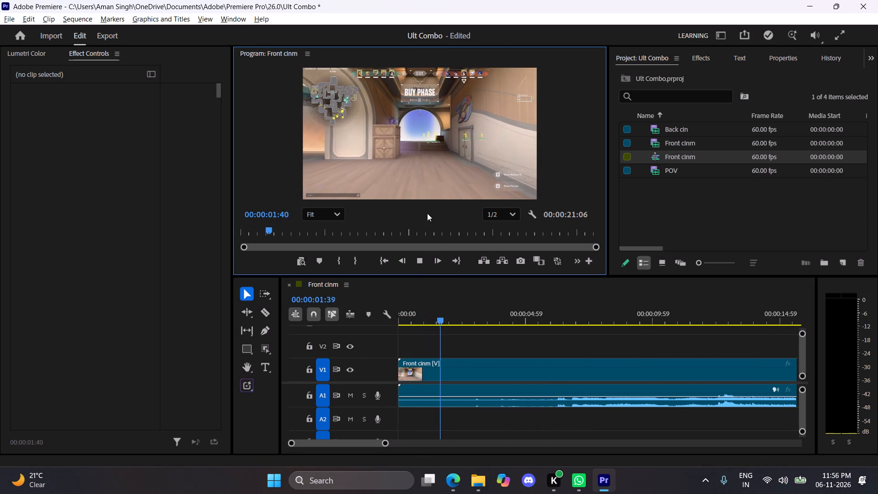
click(422, 259)
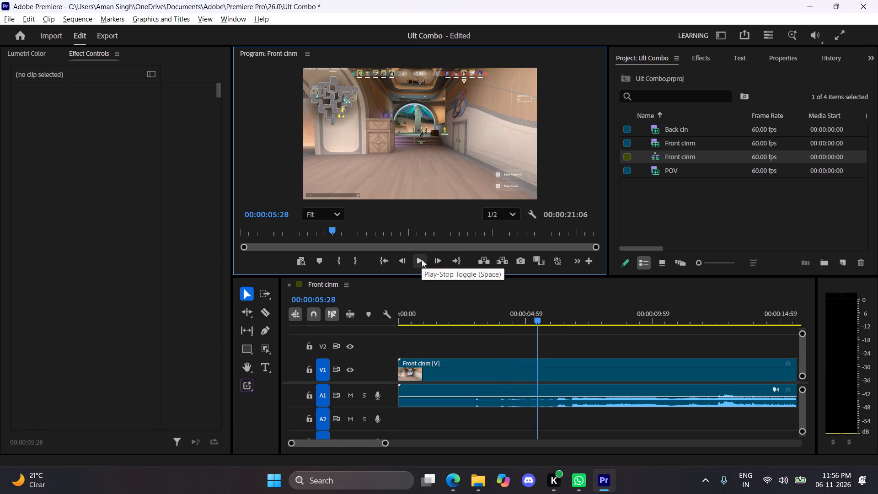
drag(537, 321, 529, 320)
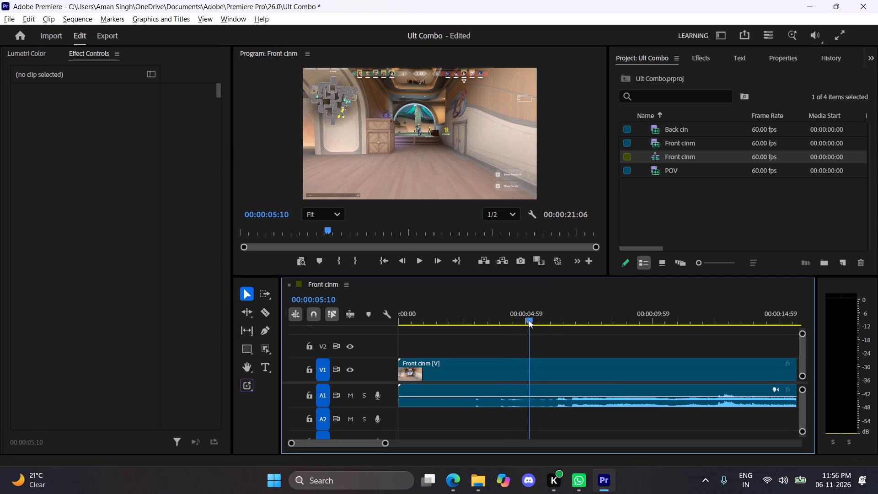
drag(529, 320, 521, 317)
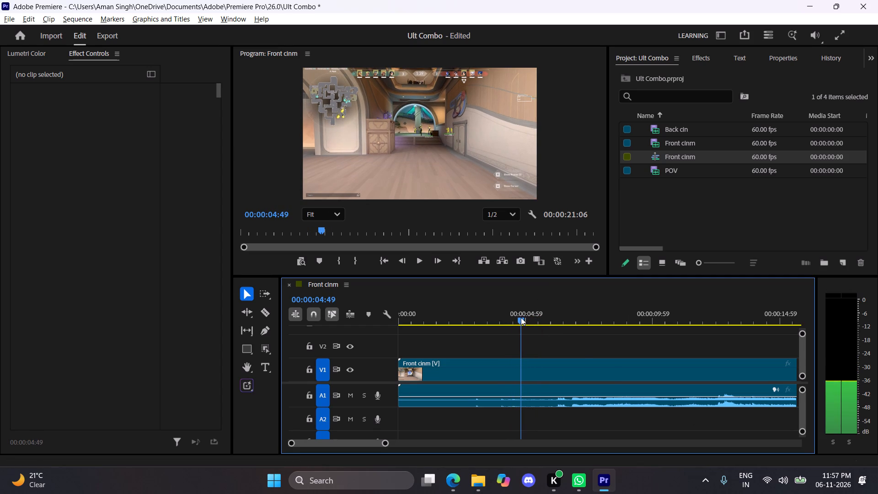
drag(521, 317, 521, 316)
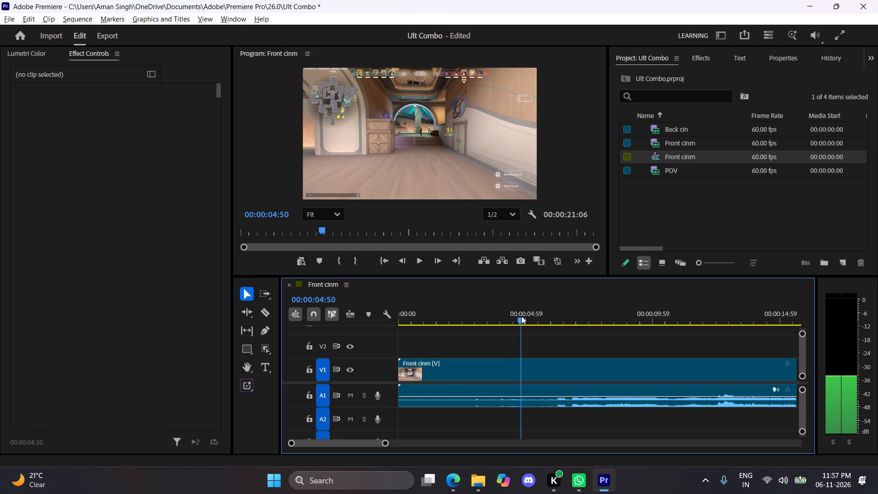
drag(521, 316, 508, 314)
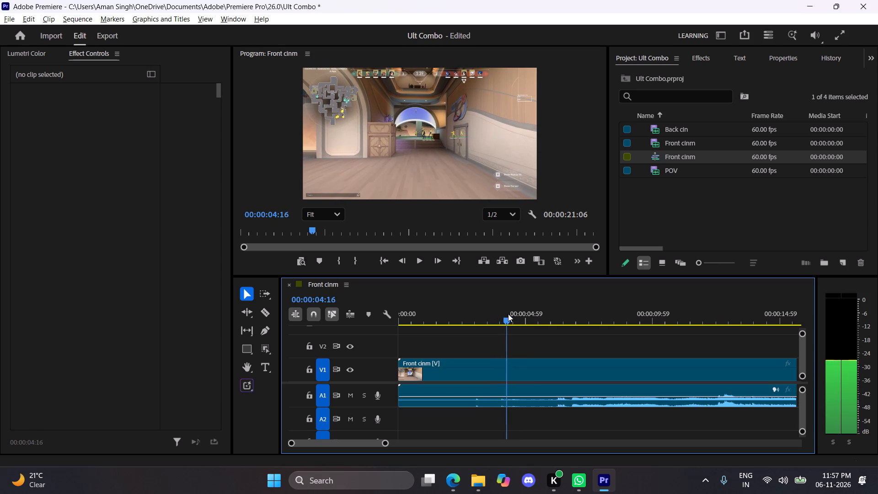
drag(508, 314, 513, 314)
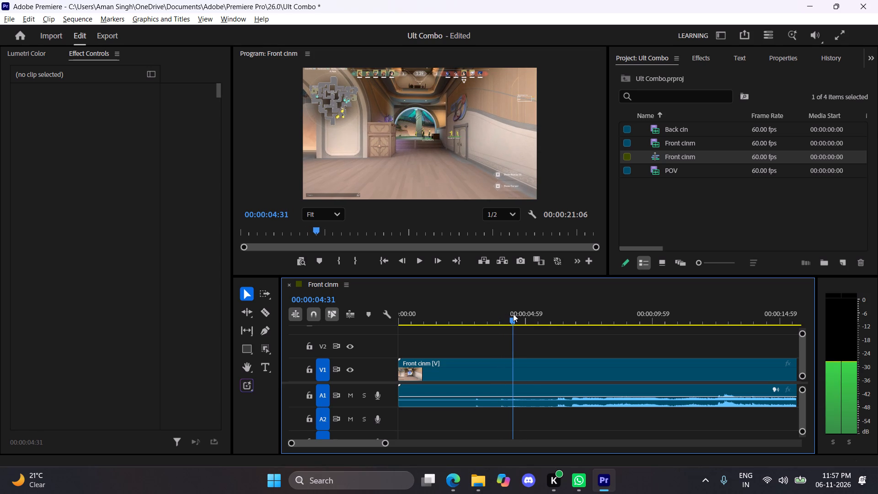
drag(513, 314, 517, 314)
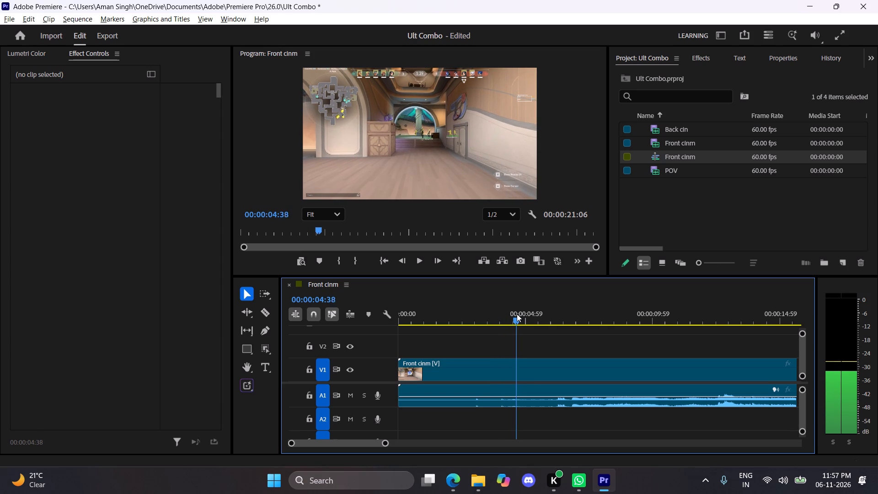
drag(517, 314, 522, 314)
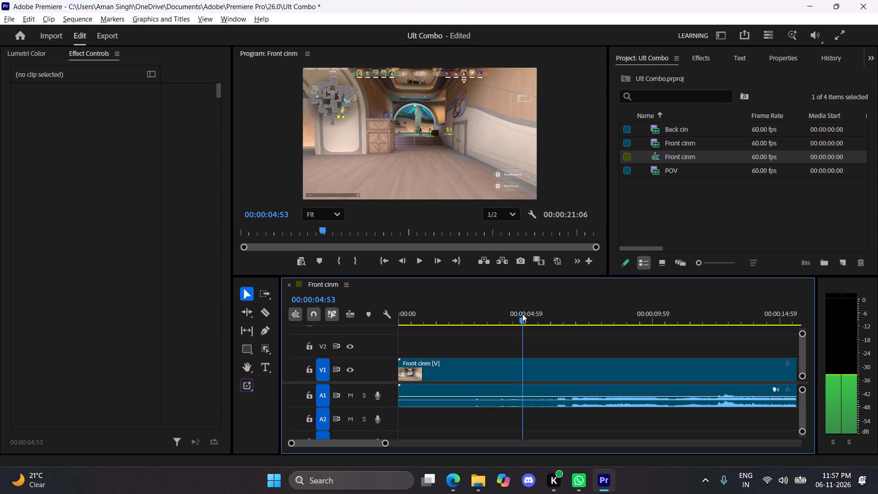
drag(522, 314, 514, 314)
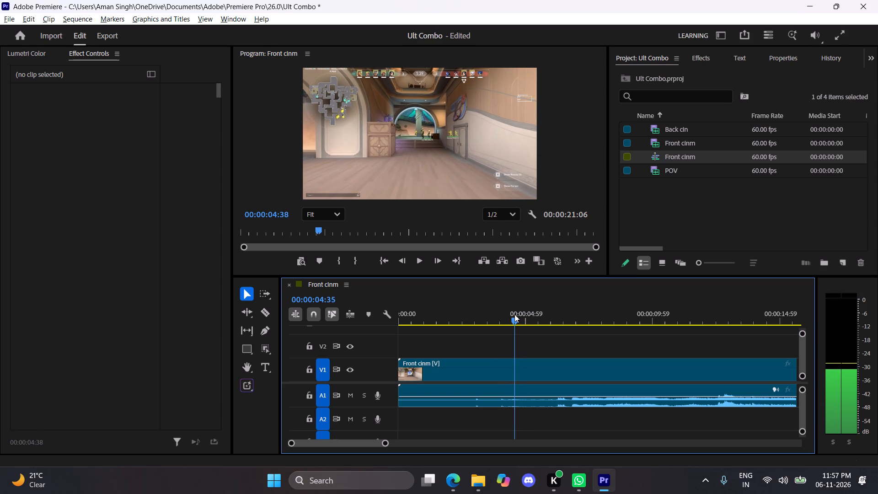
drag(514, 314, 492, 312)
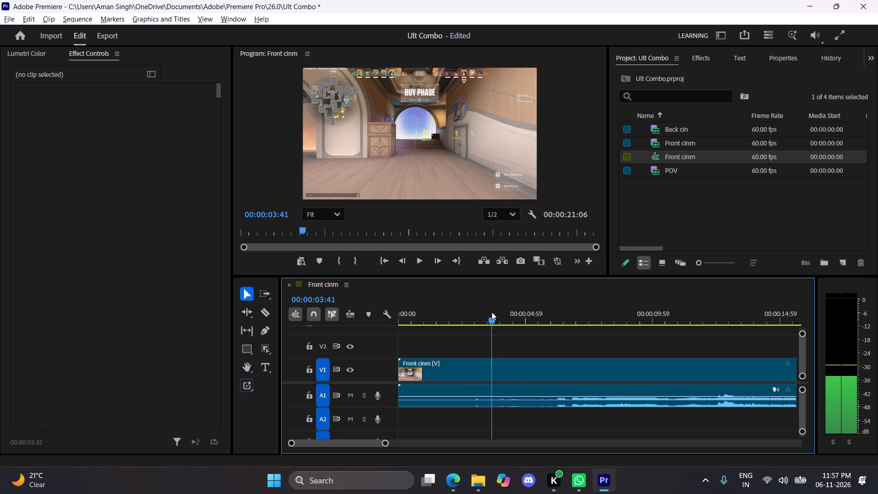
Cut Front cinm at 00:00:03:03, delete the part before the cut, close the gap and return the playhead to the start.
drag(492, 312, 438, 307)
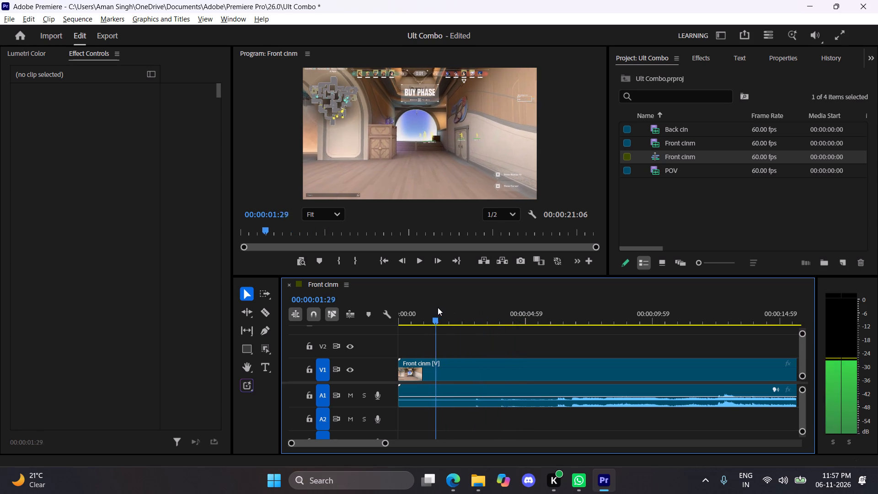
drag(438, 307, 461, 306)
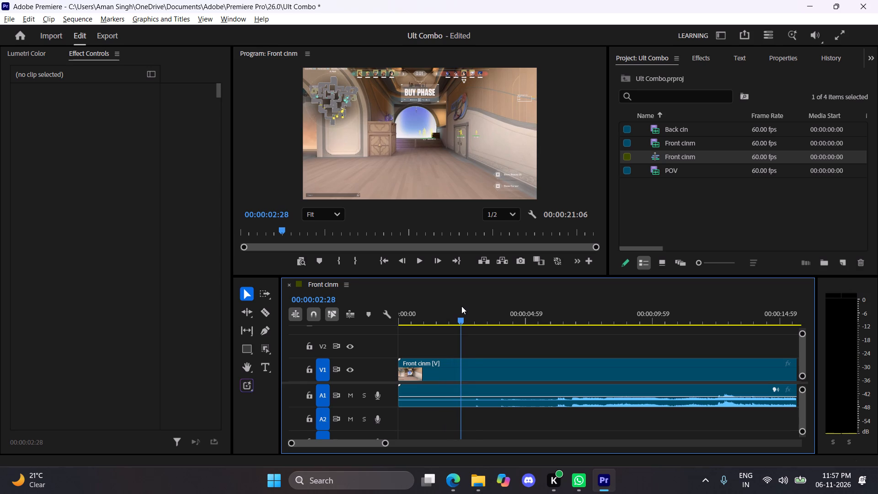
drag(461, 306, 476, 307)
key(c)
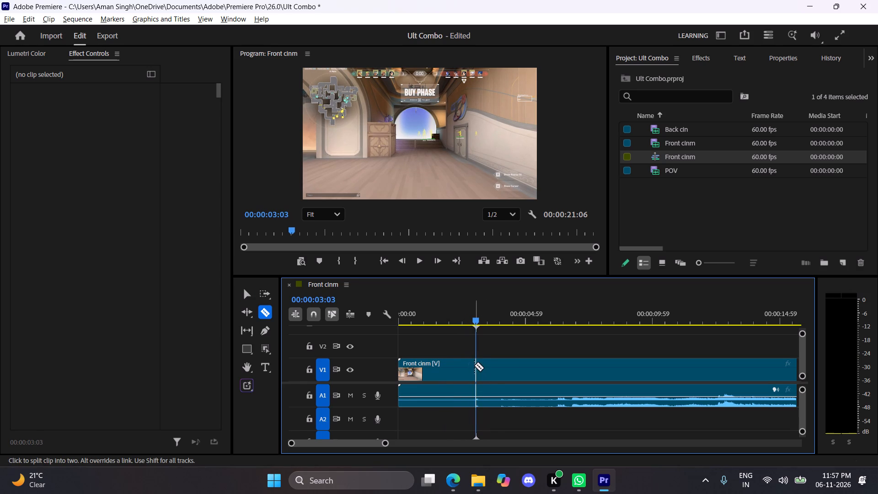
click(474, 365)
key(v)
click(422, 361)
key(BackSpace)
click(448, 373)
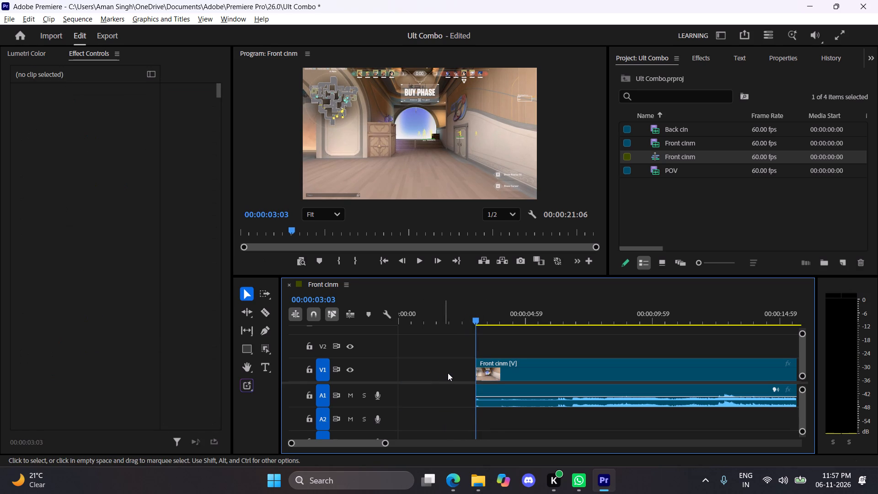
key(BackSpace)
drag(455, 319, 377, 323)
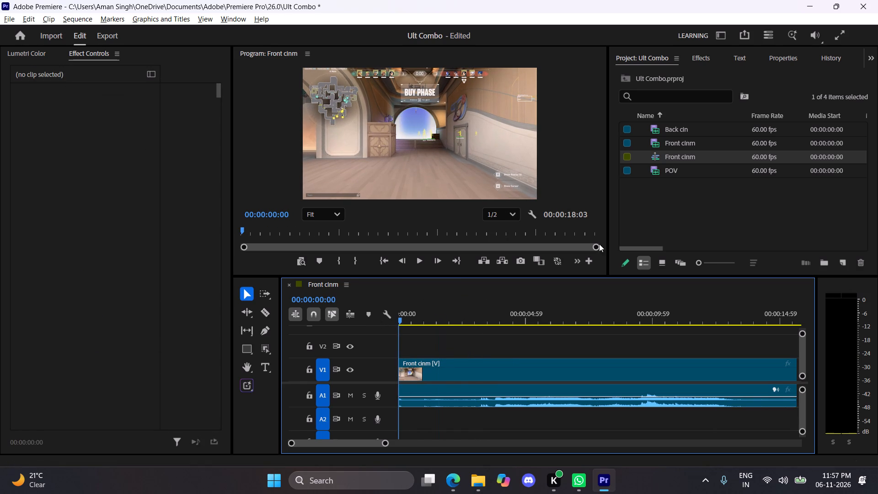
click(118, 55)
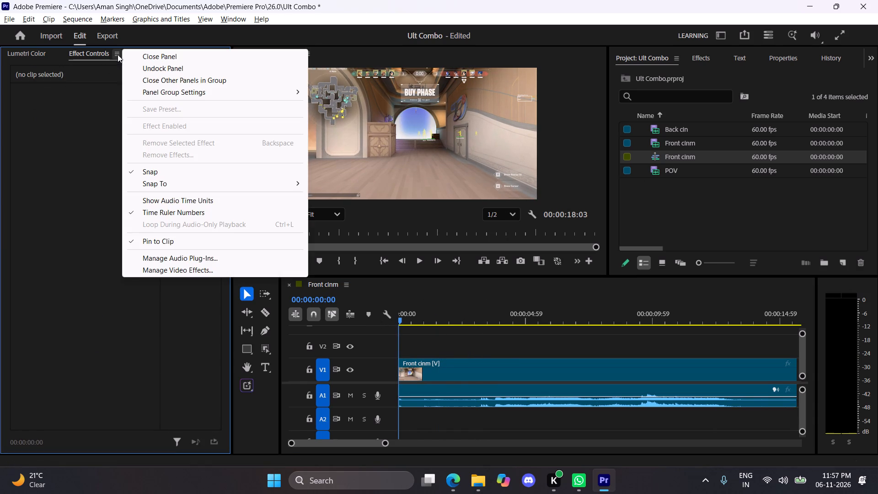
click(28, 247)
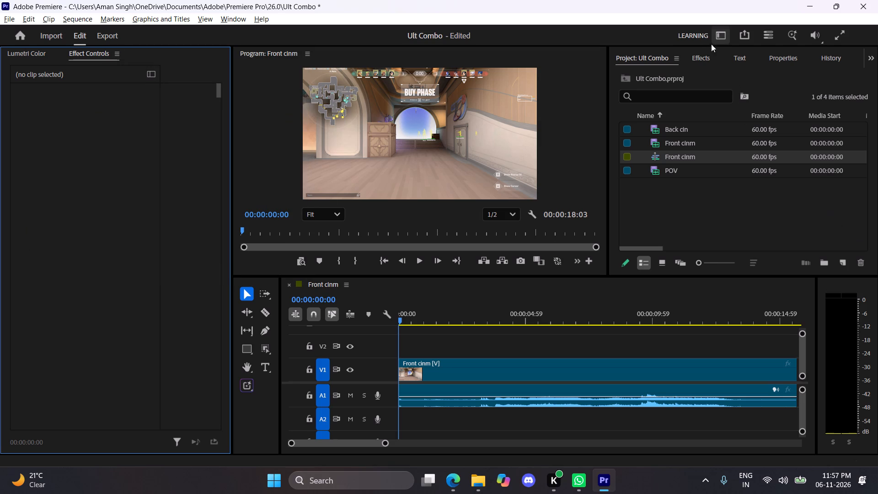
Browse the Video Effects categories, opening Transform and Utility, to examine which effects are available.
click(699, 55)
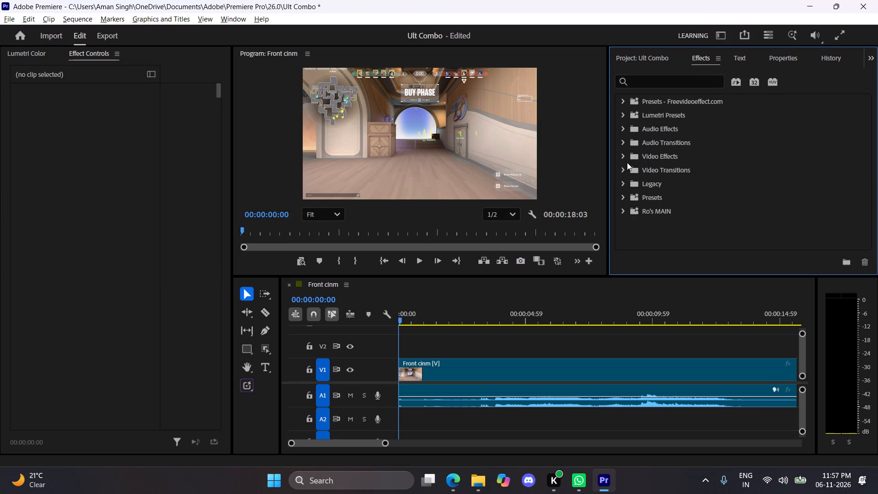
click(624, 151)
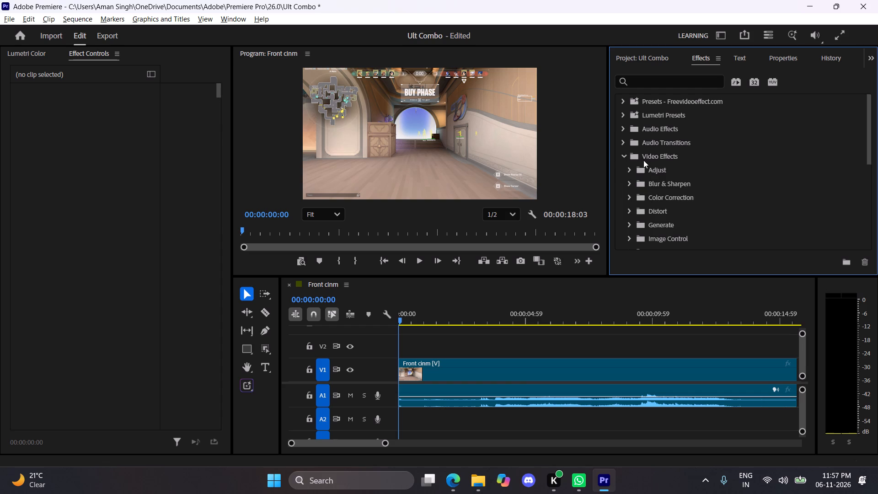
click(630, 183)
click(632, 181)
drag(868, 114, 868, 117)
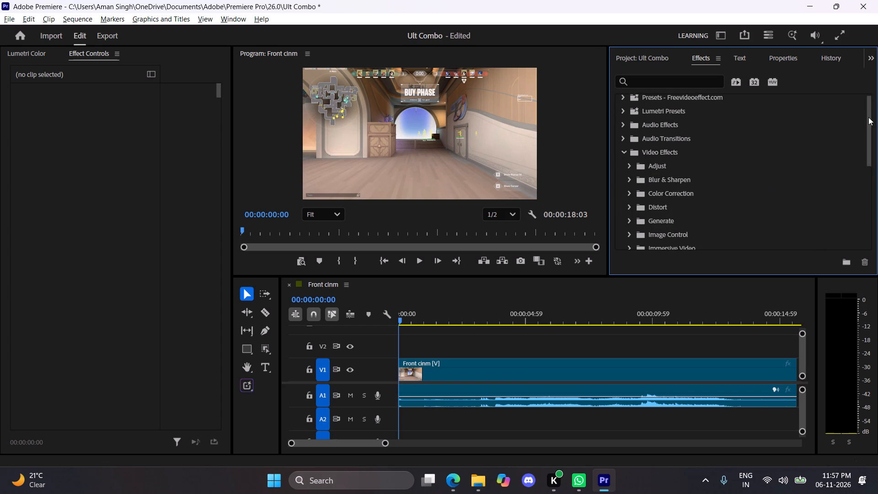
drag(868, 117, 870, 148)
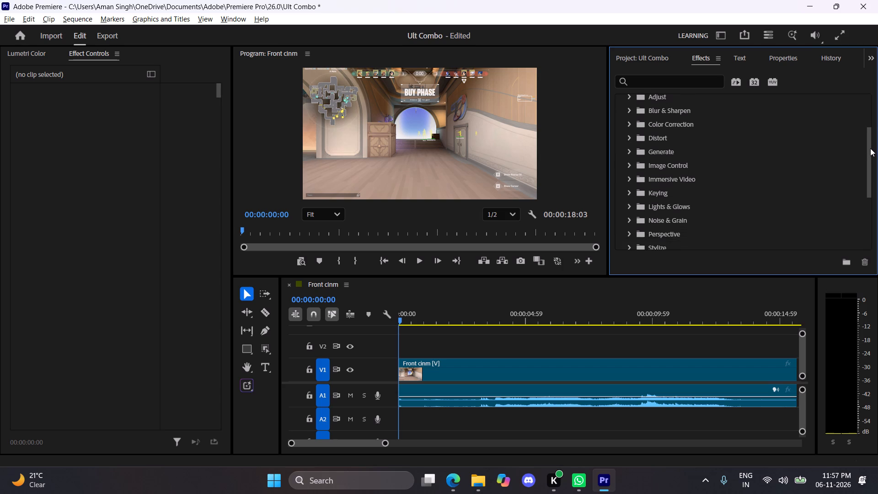
drag(870, 148, 874, 168)
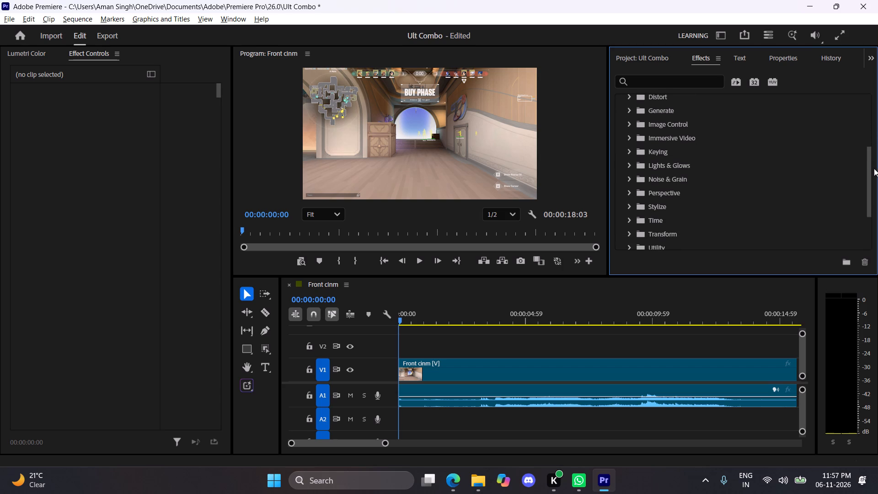
drag(874, 168, 877, 196)
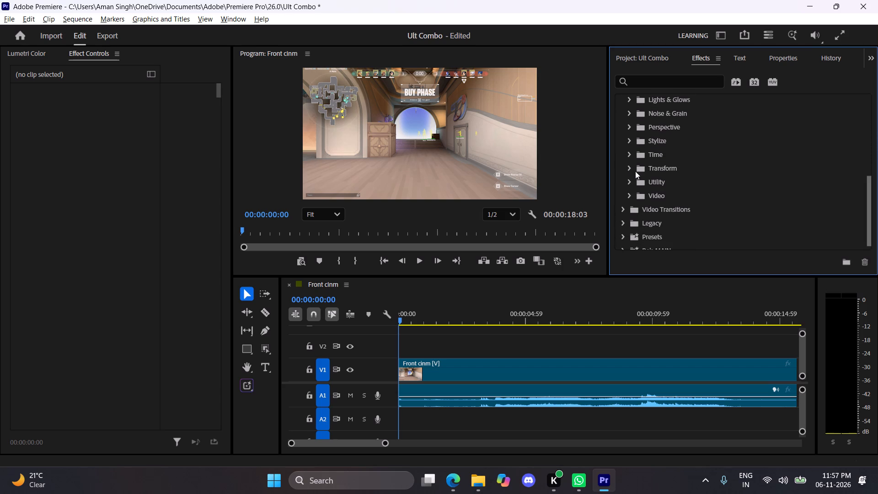
click(630, 169)
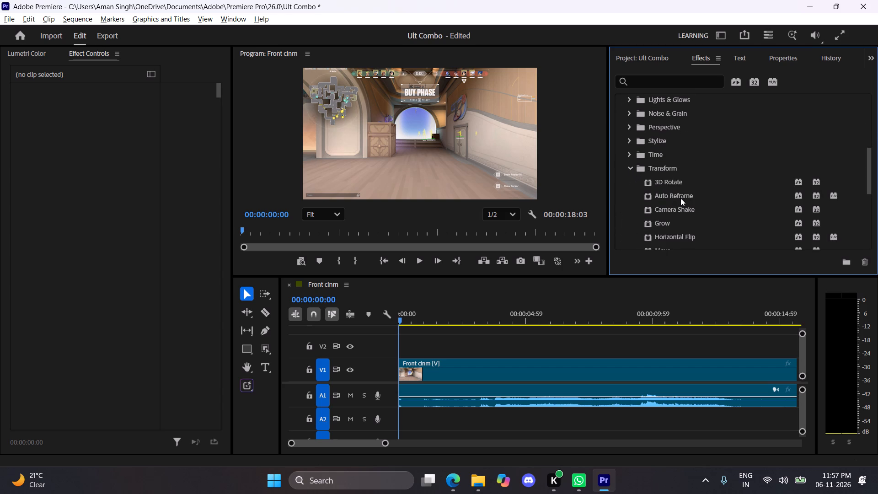
scroll(765, 211, down, 1)
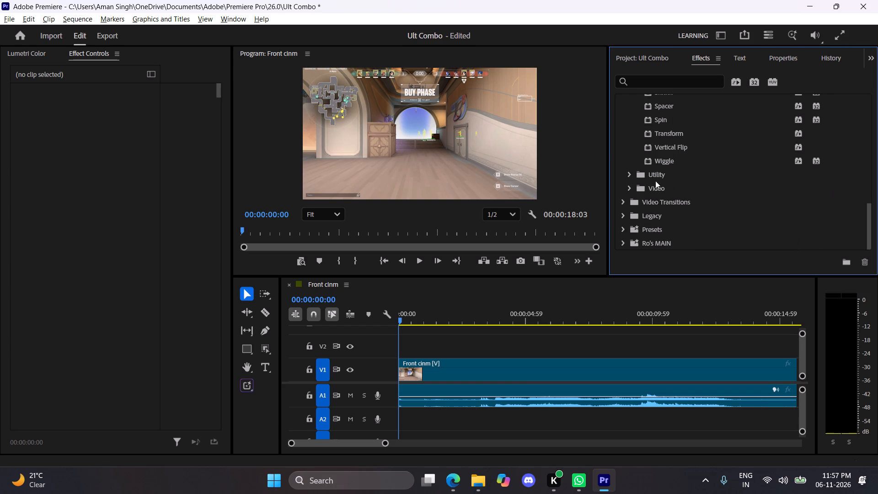
click(629, 174)
scroll(676, 193, down, 1)
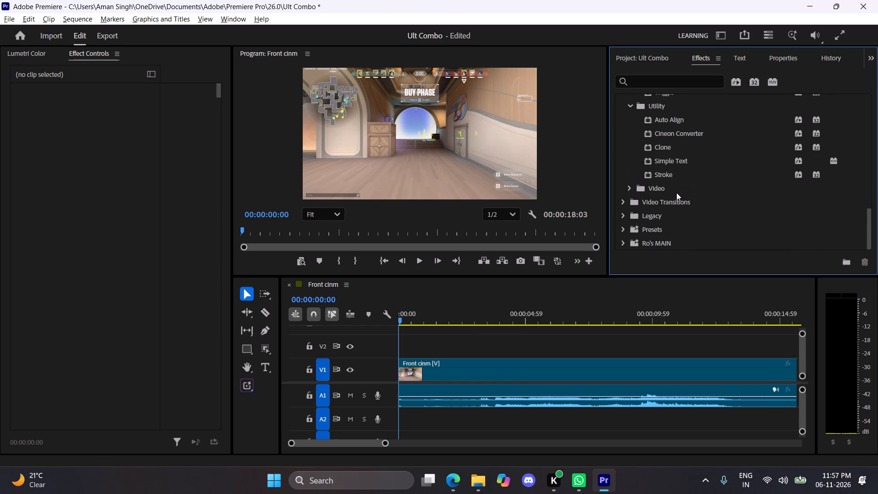
Play and scrub the first two seconds or so of Front cinm, and cut the clip at 00:00:01:53.
click(413, 326)
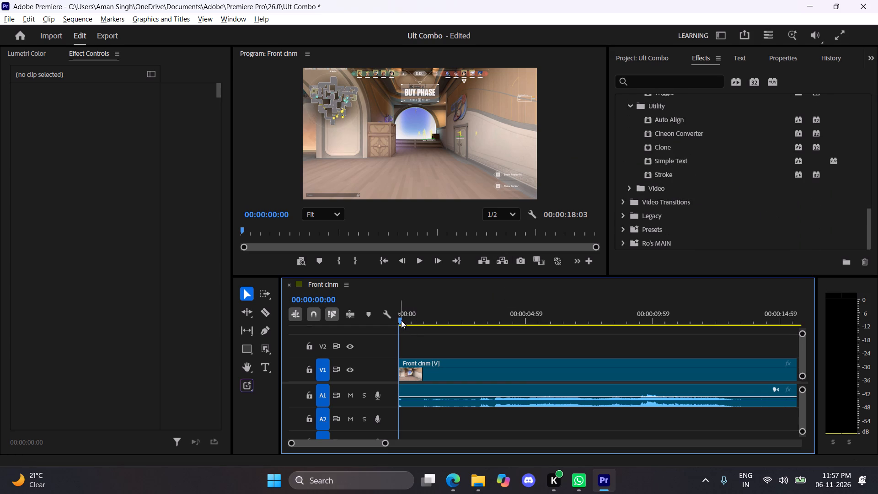
key(space)
key(space)
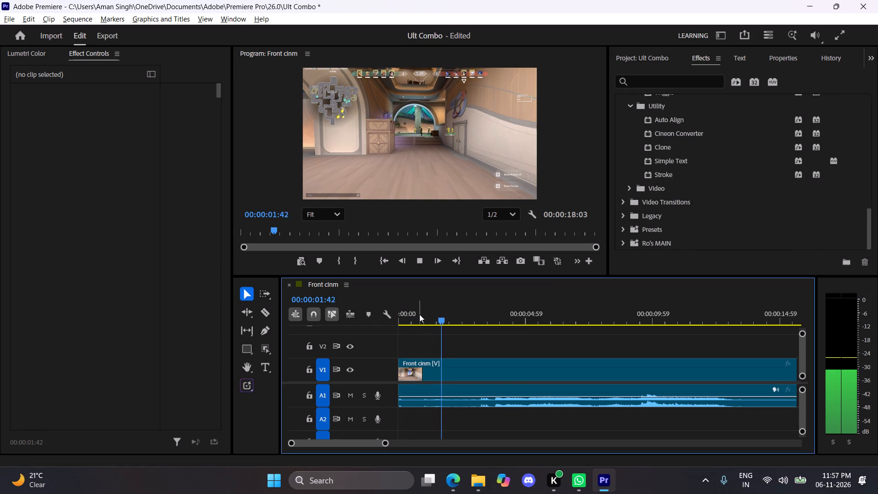
key(space)
key(space)
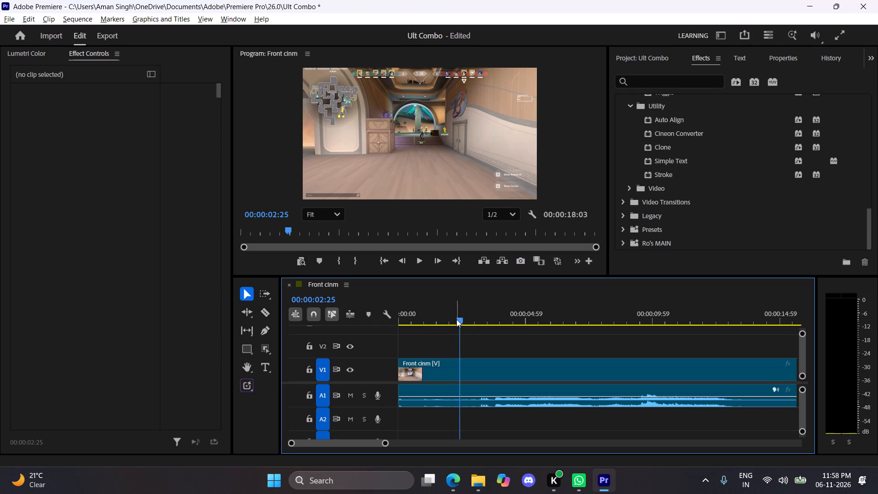
drag(456, 319, 451, 319)
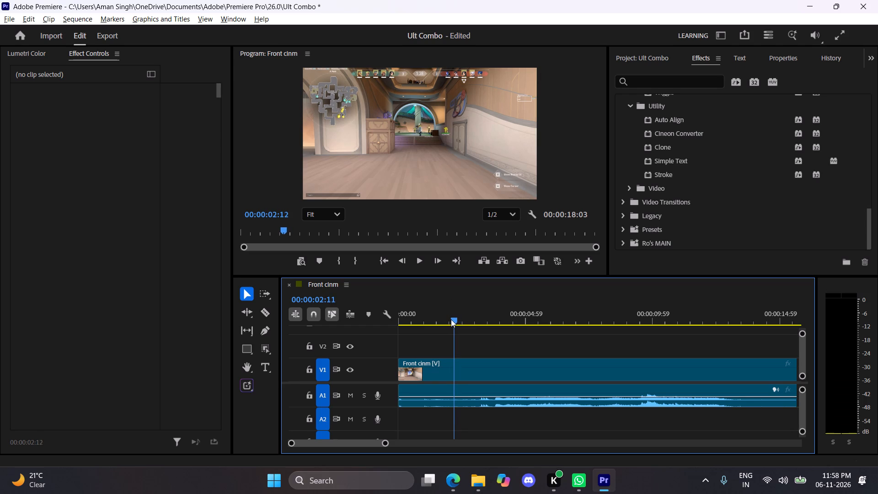
drag(451, 319, 441, 319)
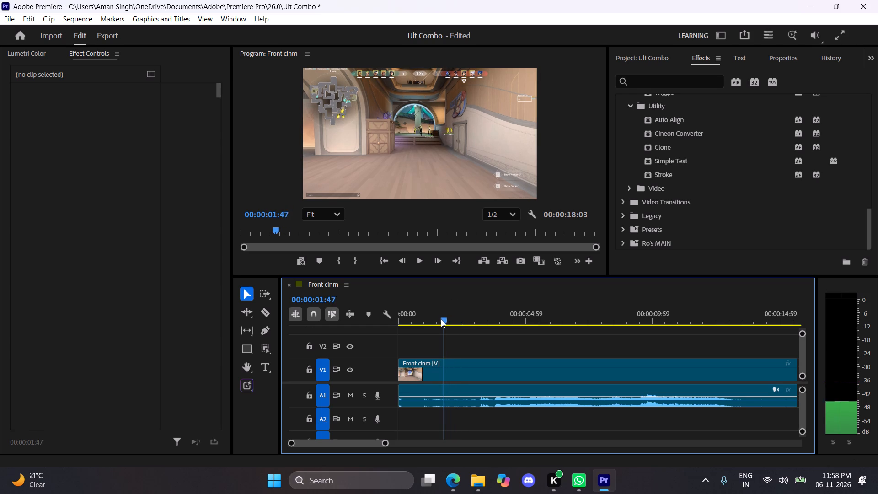
drag(441, 319, 445, 319)
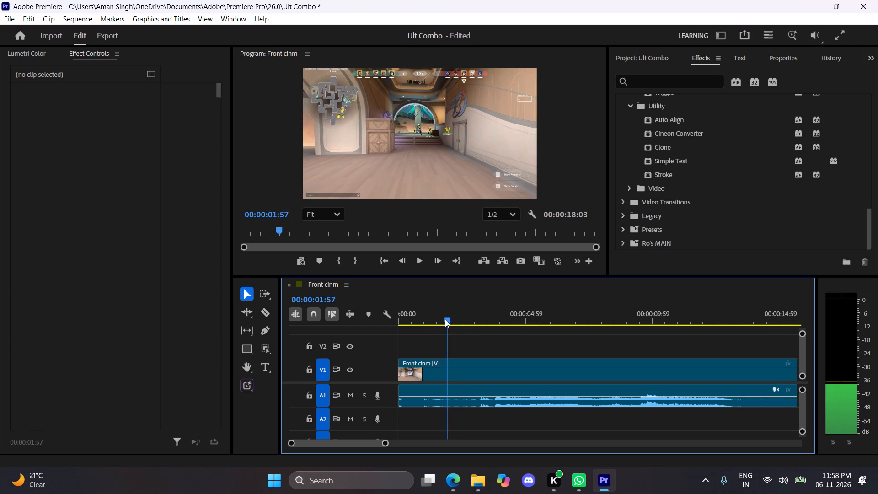
drag(445, 319, 444, 319)
key(c)
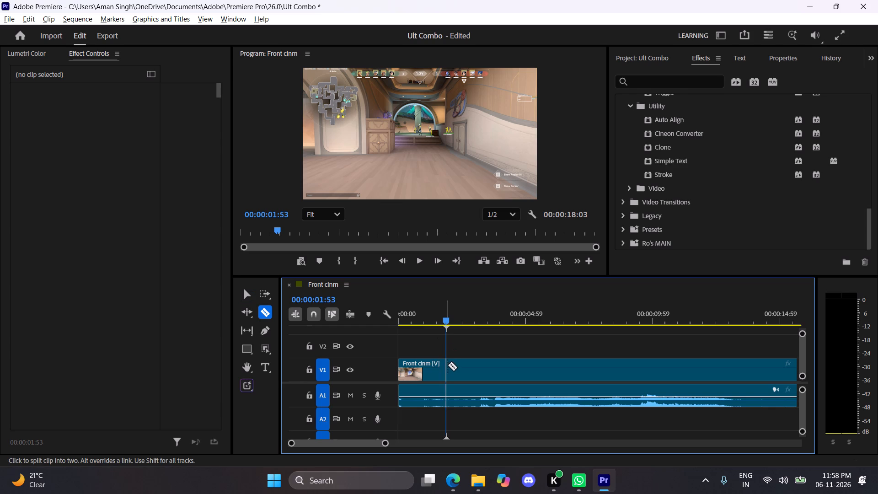
click(448, 369)
Delete the part of Front cinm before the cut and close the gap at the sequence start.
key(v)
click(423, 369)
key(BackSpace)
click(423, 369)
key(BackSpace)
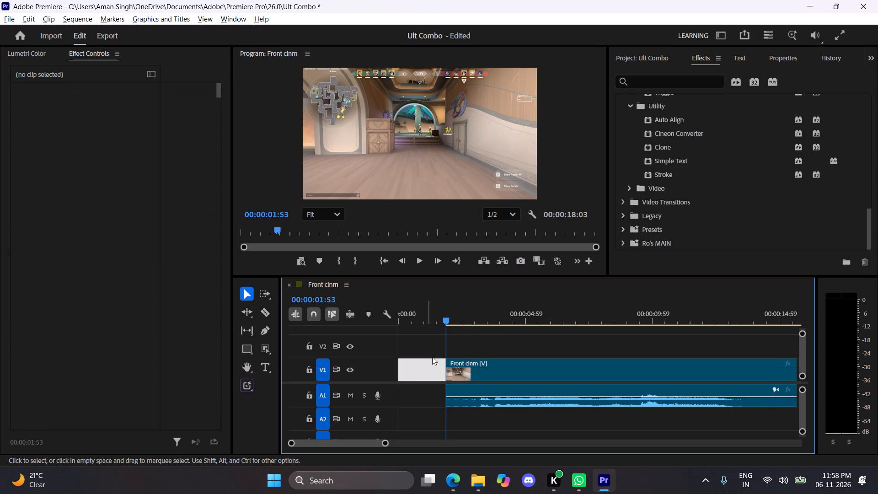
click(416, 369)
key(BackSpace)
click(416, 369)
key(BackSpace)
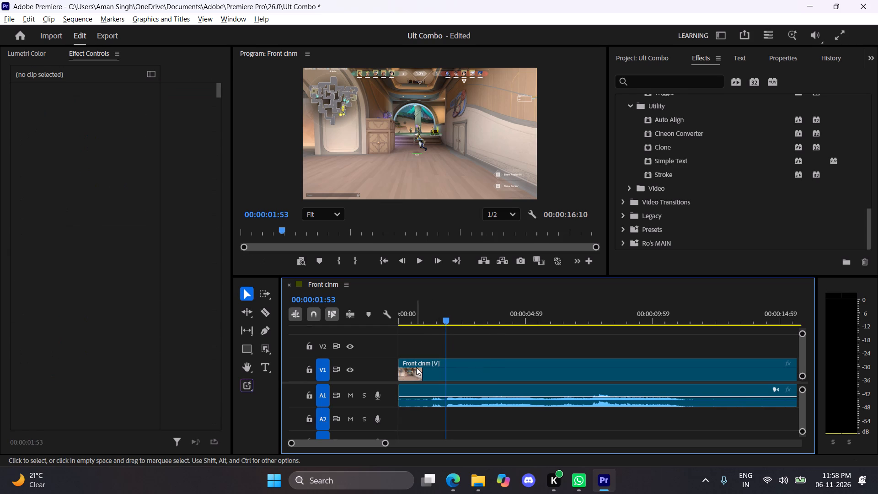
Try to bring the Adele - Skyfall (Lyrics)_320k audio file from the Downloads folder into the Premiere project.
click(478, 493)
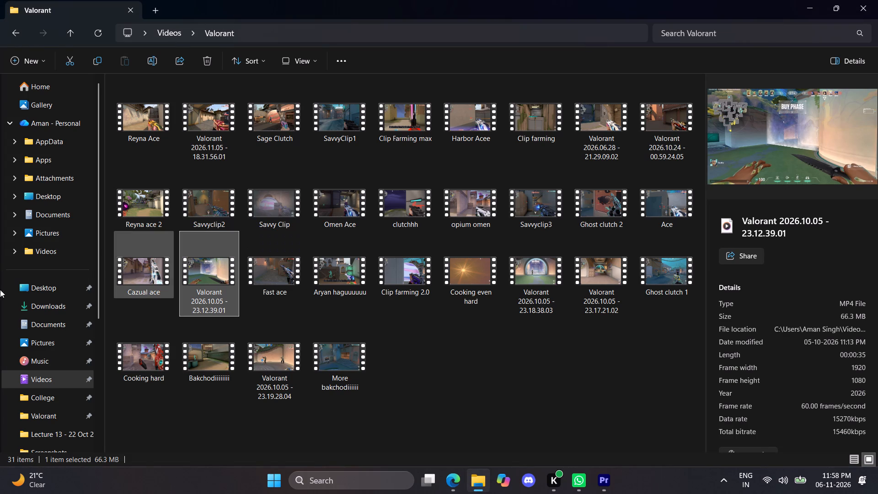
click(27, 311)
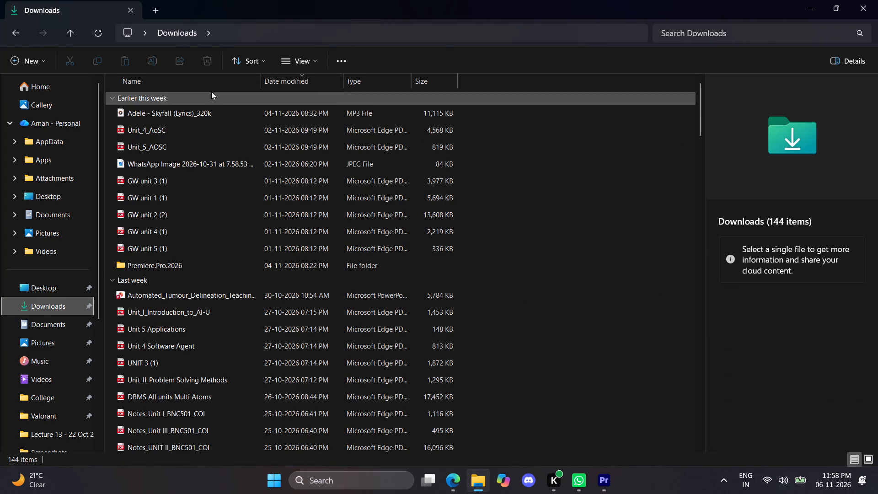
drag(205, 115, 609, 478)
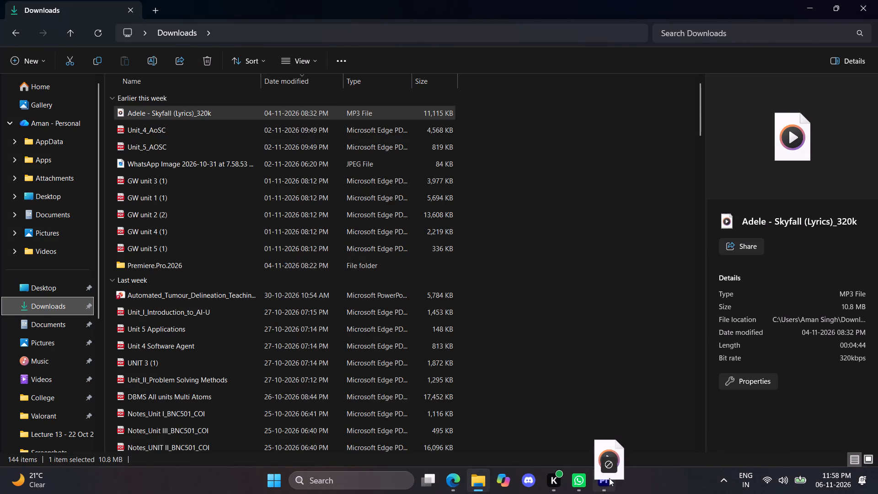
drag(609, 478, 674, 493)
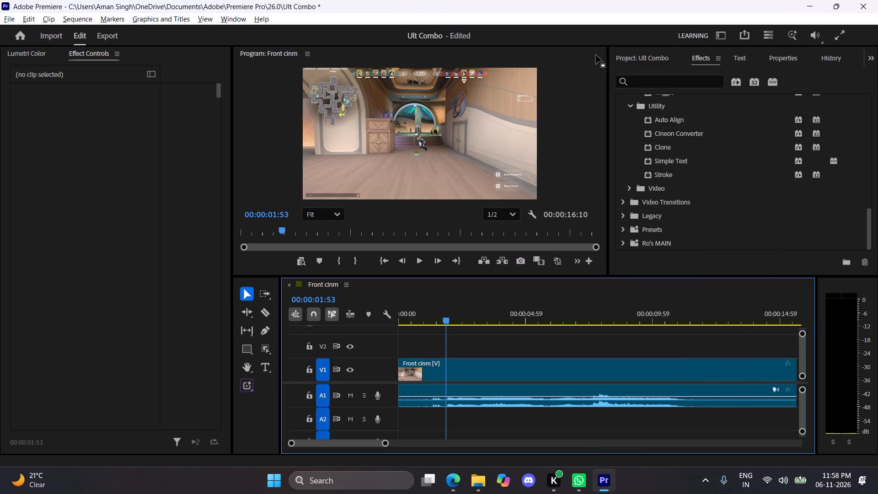
Create a new bin named Videos in the Ult Combo project.
drag(672, 50, 665, 54)
click(824, 261)
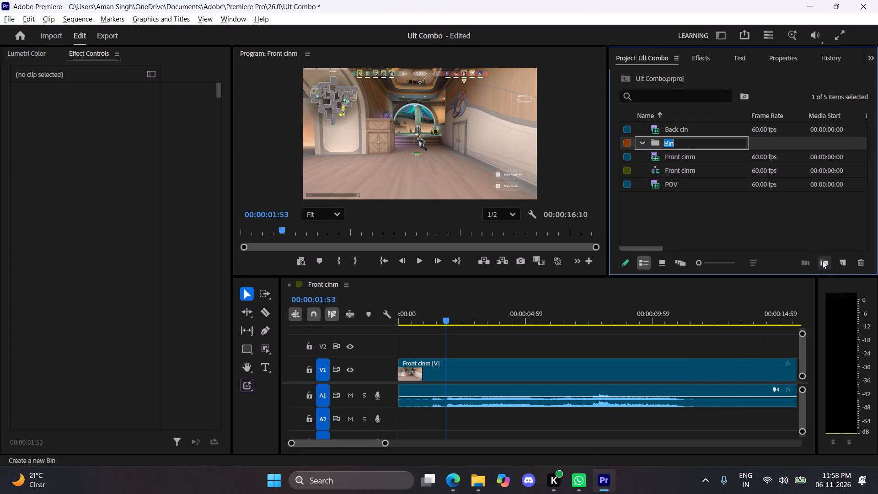
key(ctrl+v)
text(ide)
key(BackSpace)
key(BackSpace)
key(BackSpace)
key(BackSpace)
text(Video)
key(BackSpace)
text(os)
key(Return)
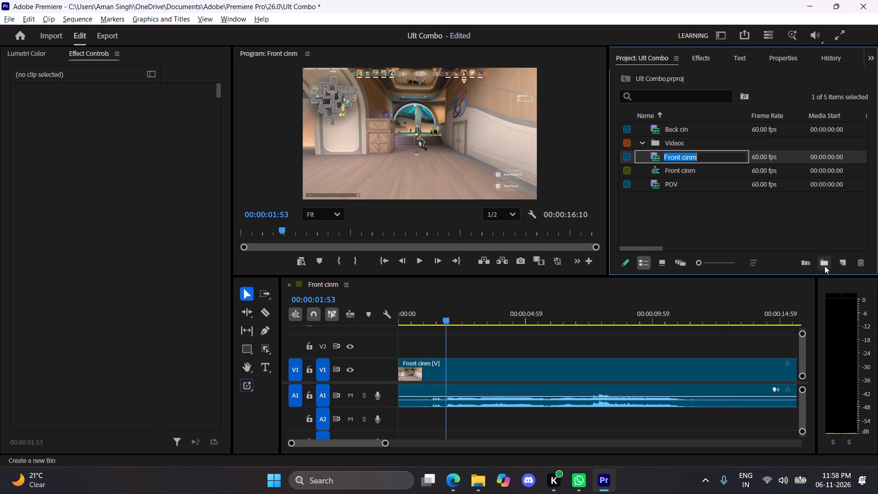
click(710, 199)
Move the Front cinm, Back cin and POV clips into the Videos bin and collapse it.
drag(715, 157, 702, 150)
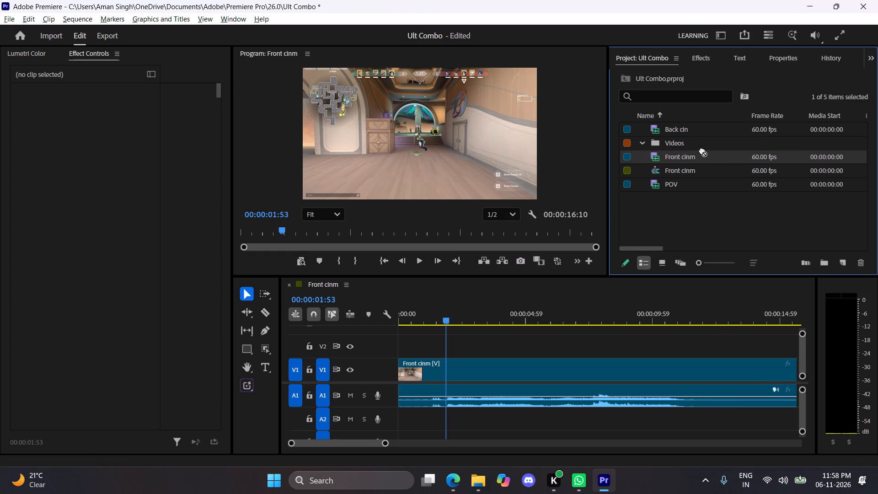
drag(702, 150, 700, 143)
drag(692, 127, 696, 147)
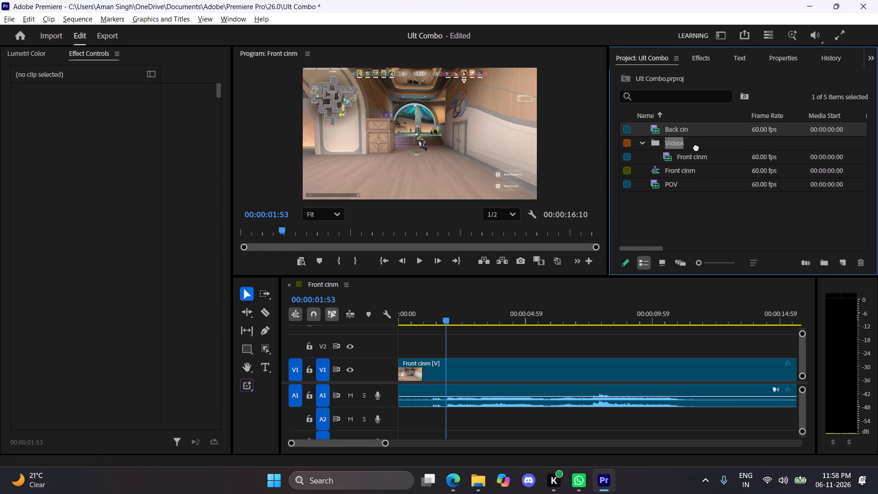
drag(696, 147, 696, 147)
drag(682, 183, 682, 129)
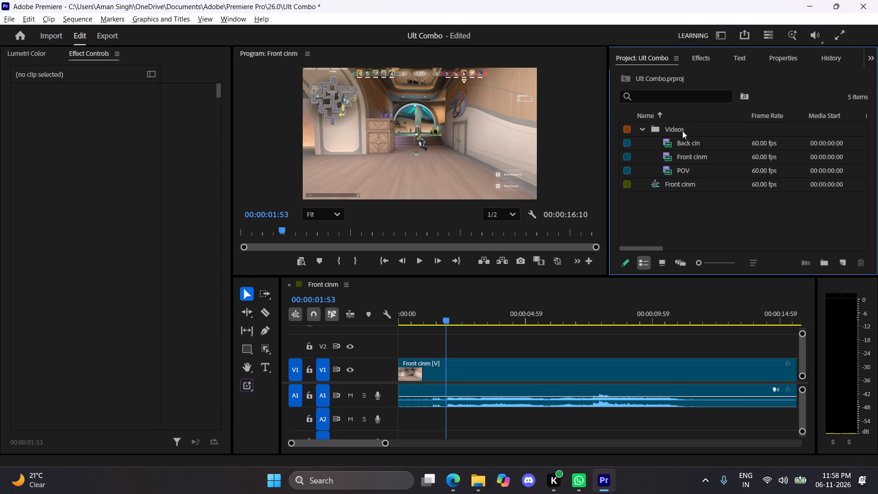
click(641, 129)
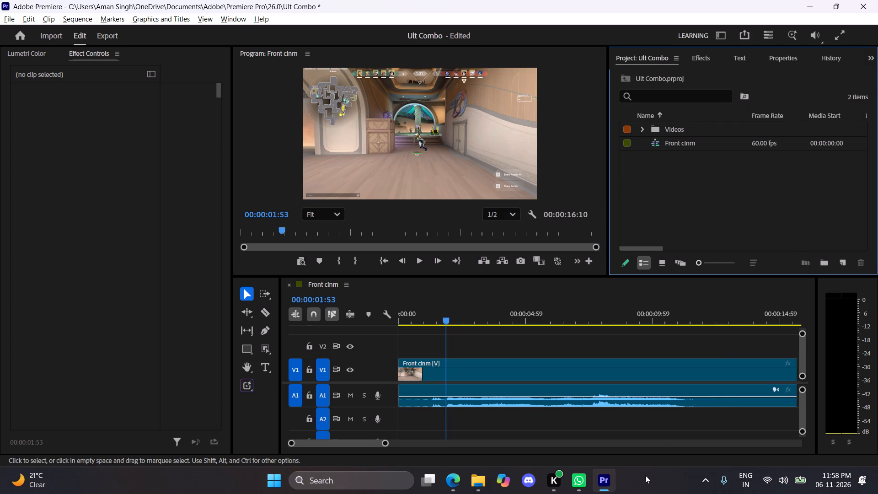
Create another project bin named Music.
drag(462, 479, 471, 480)
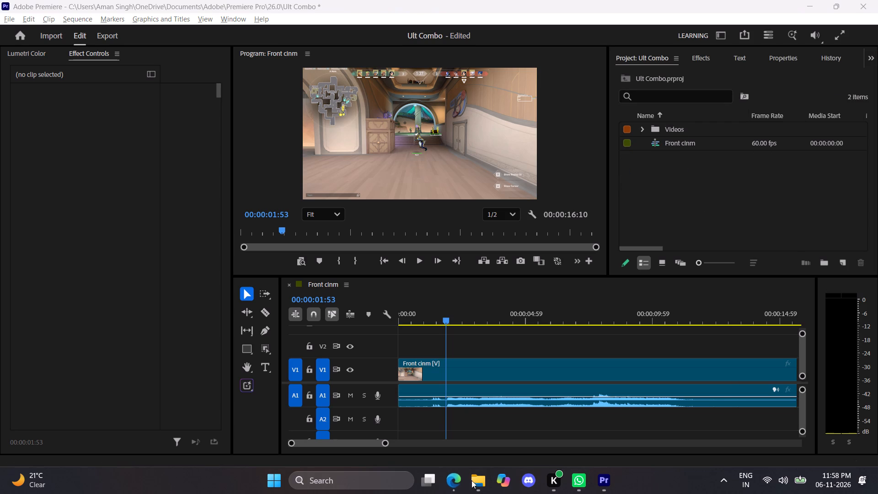
click(824, 261)
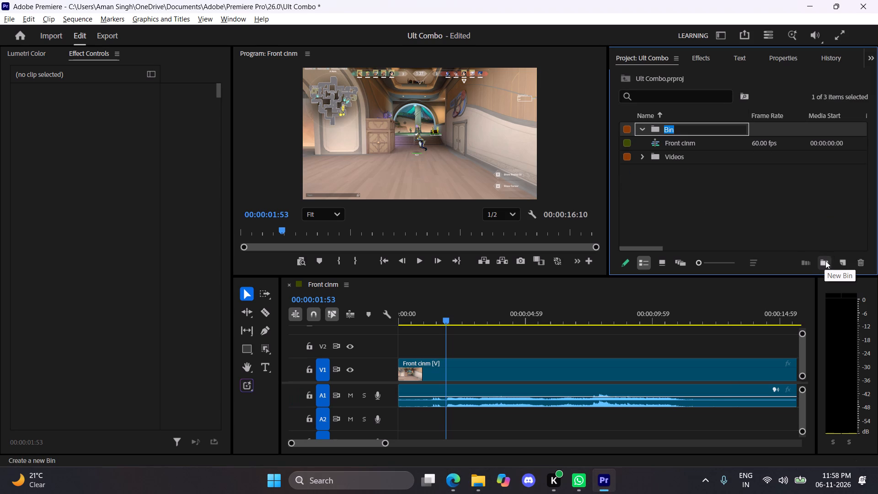
text(Music)
key(Return)
click(783, 207)
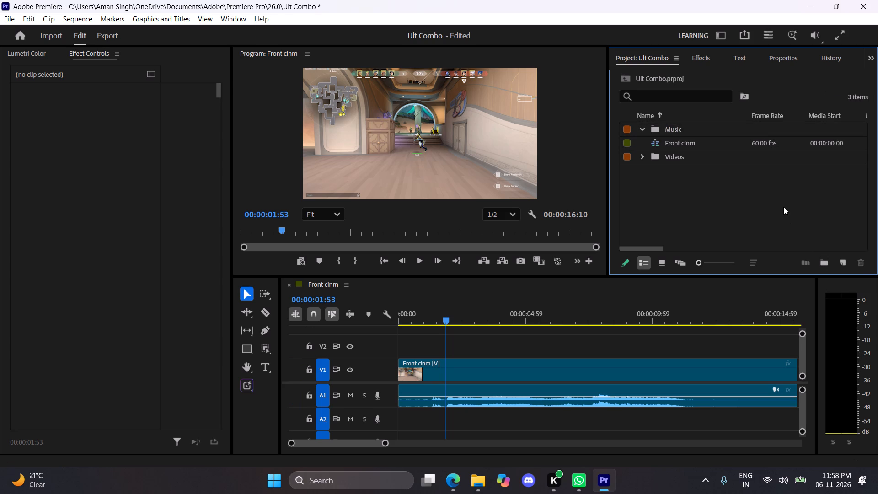
Import the Adele - Skyfall (Lyrics)_320k file from the Downloads folder into the Music bin and collapse the bin.
click(465, 483)
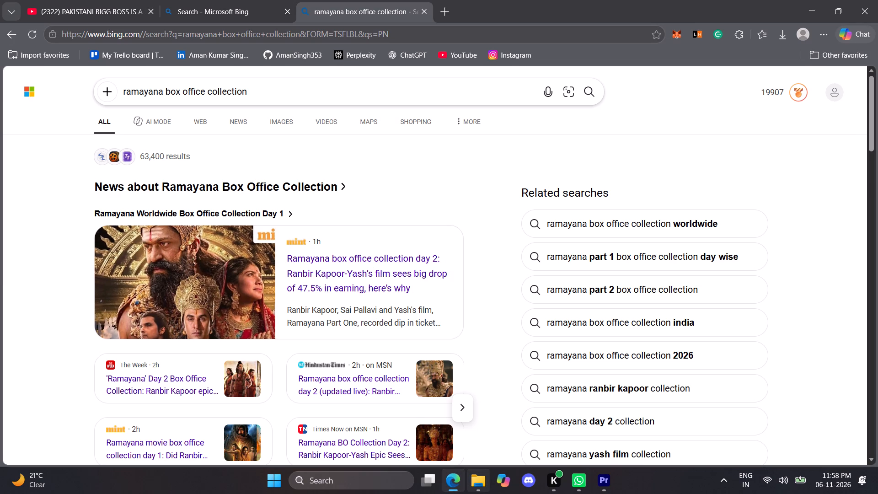
click(471, 493)
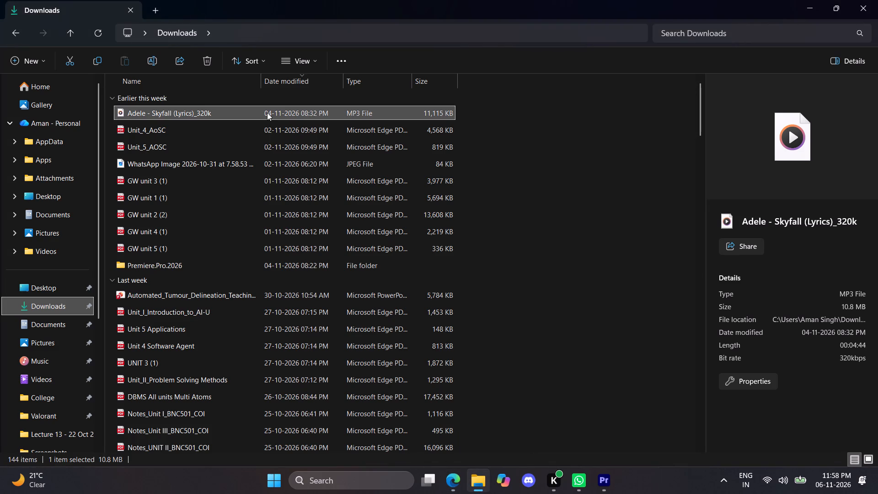
drag(267, 113, 728, 226)
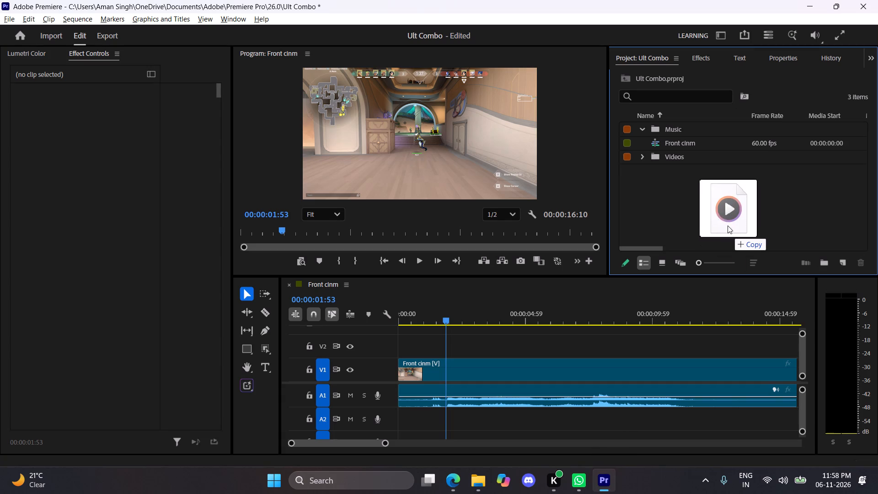
drag(728, 226, 670, 127)
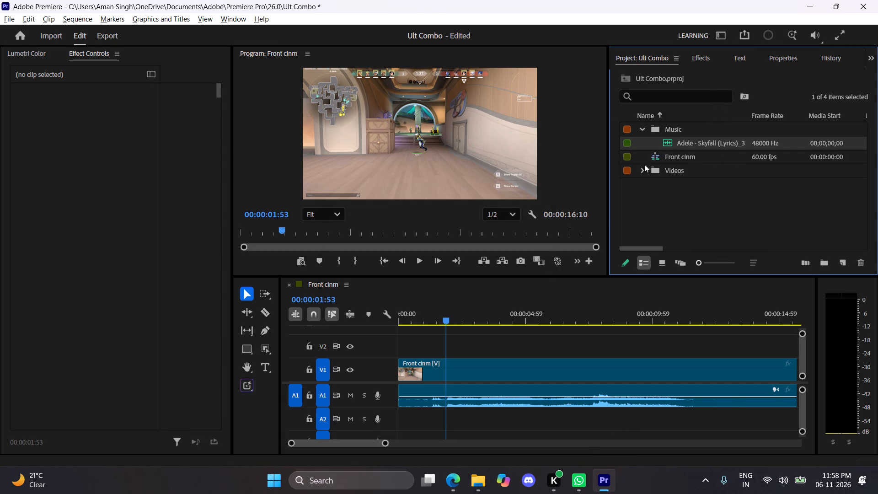
click(642, 130)
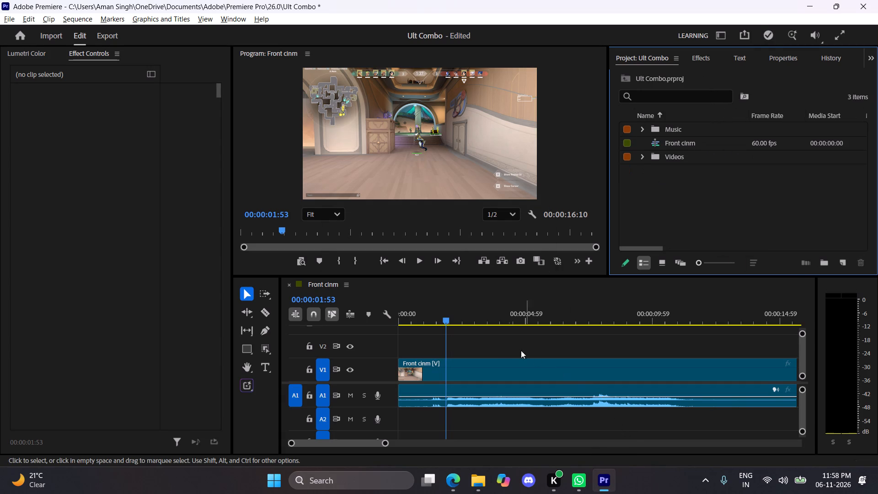
Play and scrub the first three seconds of the Front cinm sequence to locate the cut point around the flash.
drag(448, 321, 379, 322)
key(space)
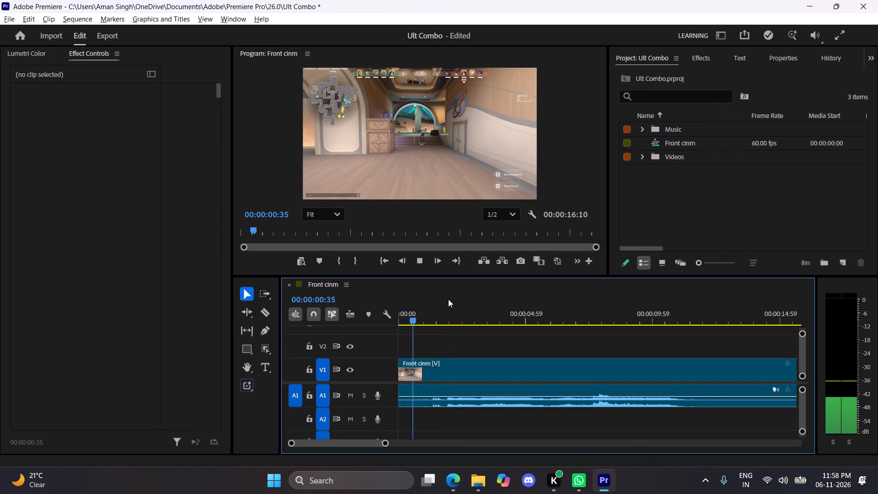
key(space)
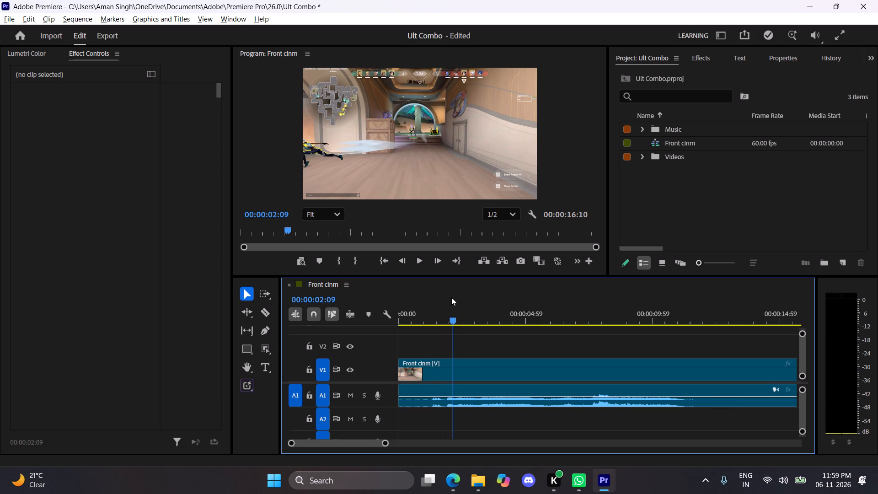
key(space)
key(space)
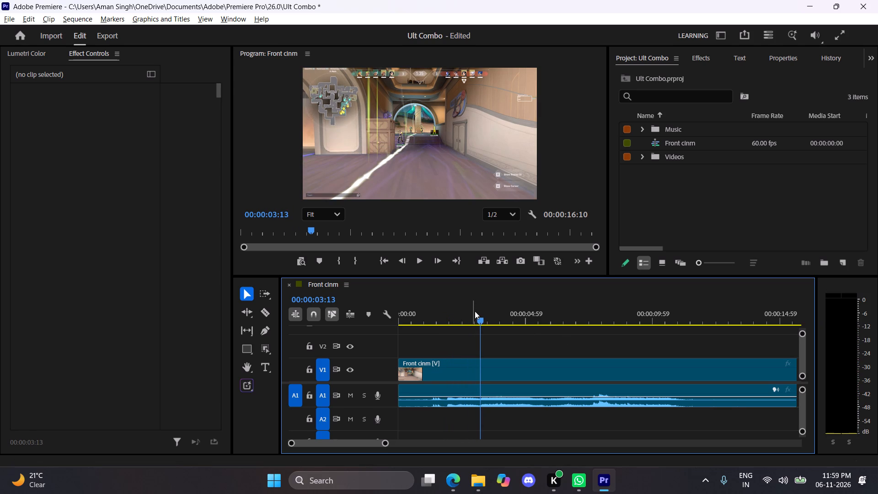
drag(481, 321, 476, 320)
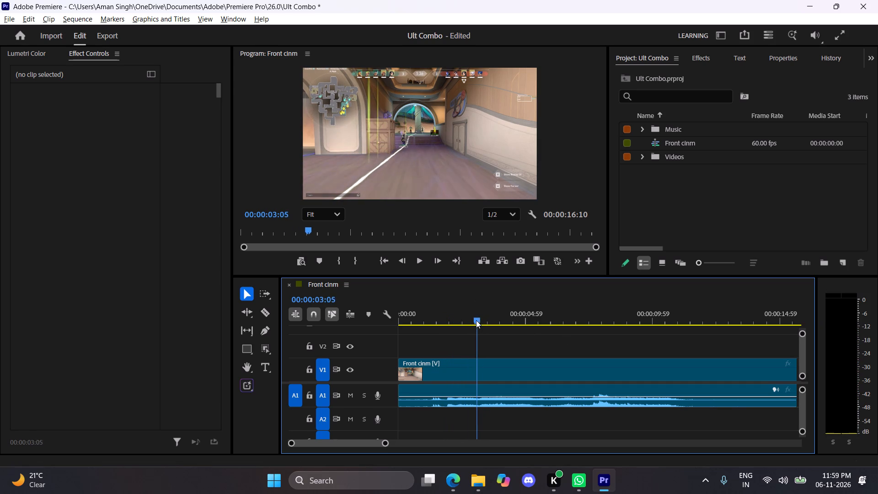
drag(476, 320, 466, 320)
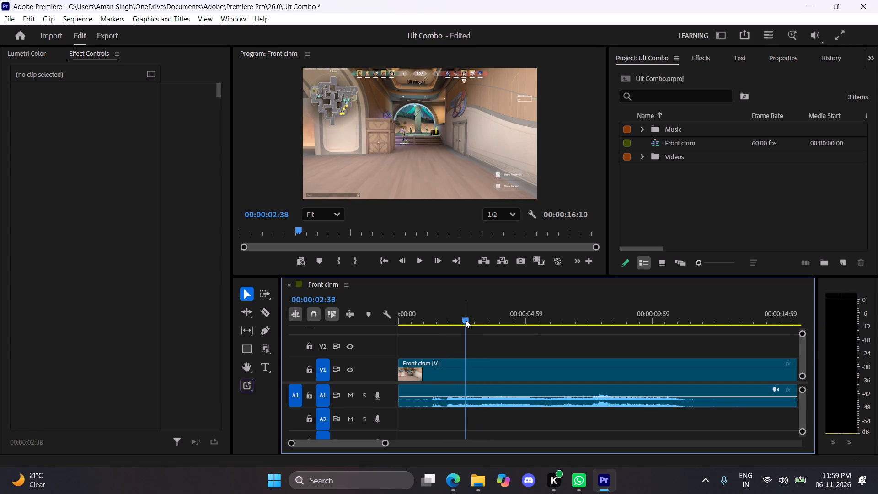
key(Right)
key(Right)
key(Right)
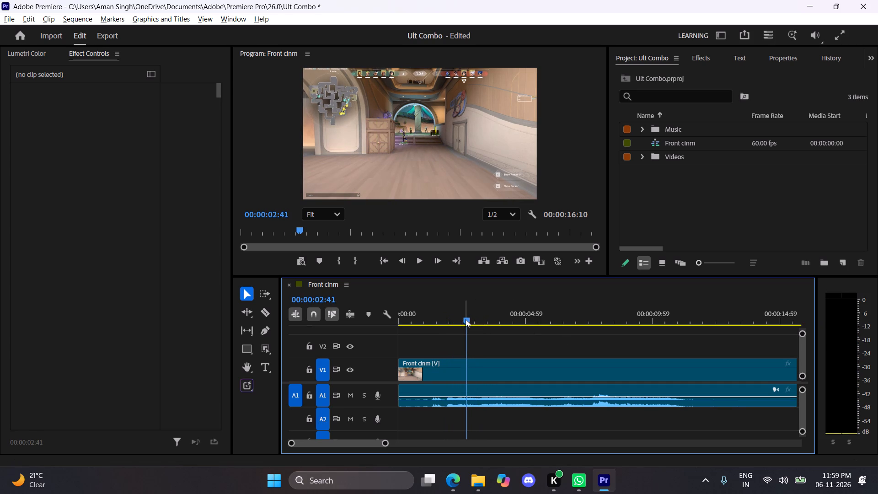
drag(466, 319, 450, 319)
key(space)
key(space)
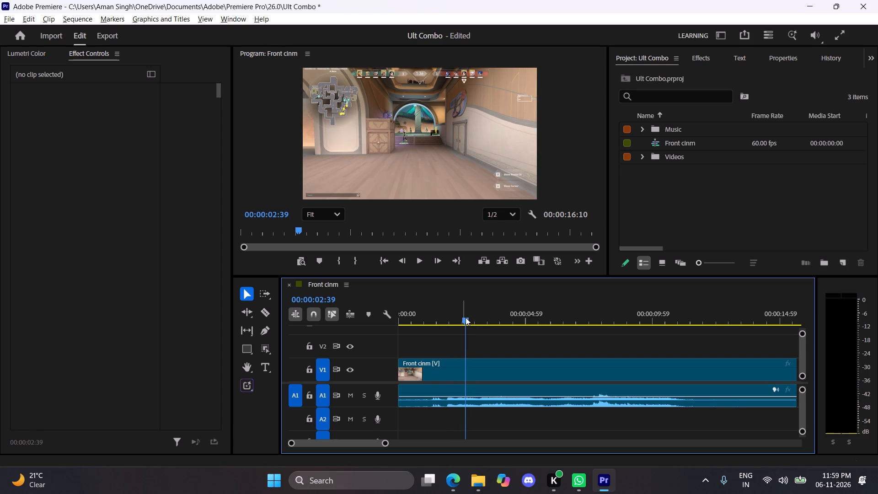
drag(466, 317, 446, 315)
key(space)
key(space)
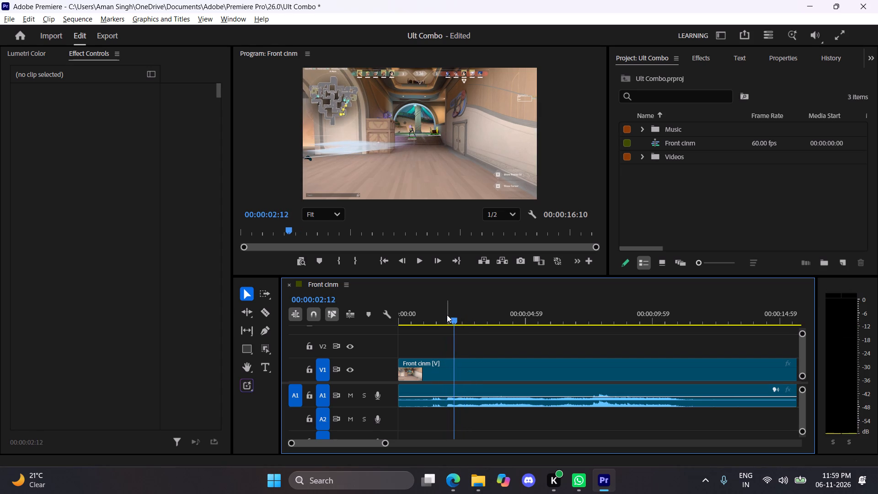
key(space)
key(space)
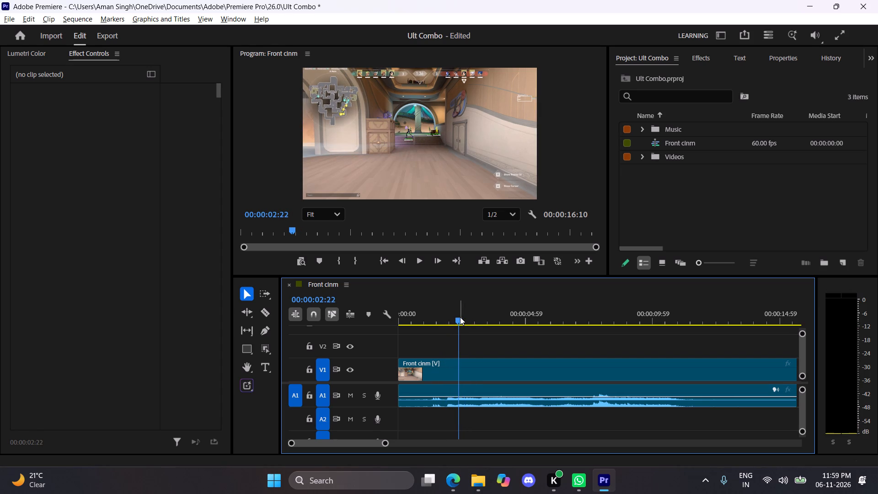
Split the Front cinm clip at 00:00:02:16 and move the second segment along V1 to start at about 10 seconds.
click(460, 317)
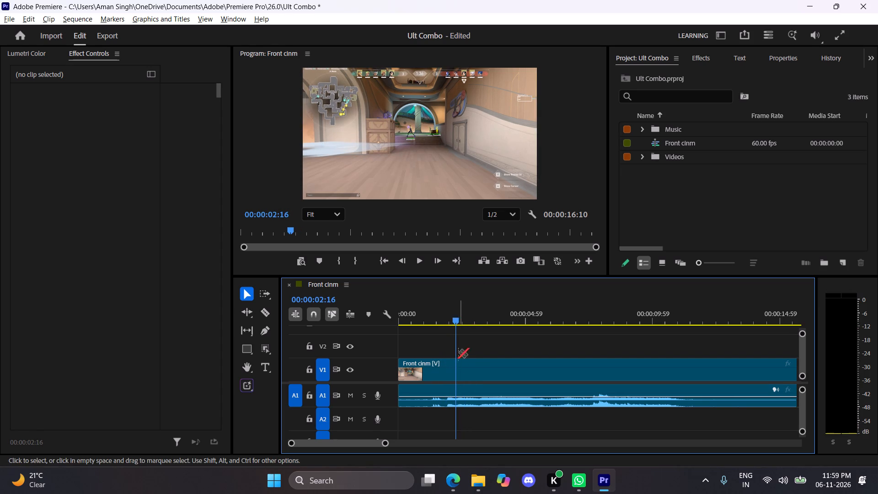
key(c)
click(456, 365)
key(v)
drag(490, 369, 555, 370)
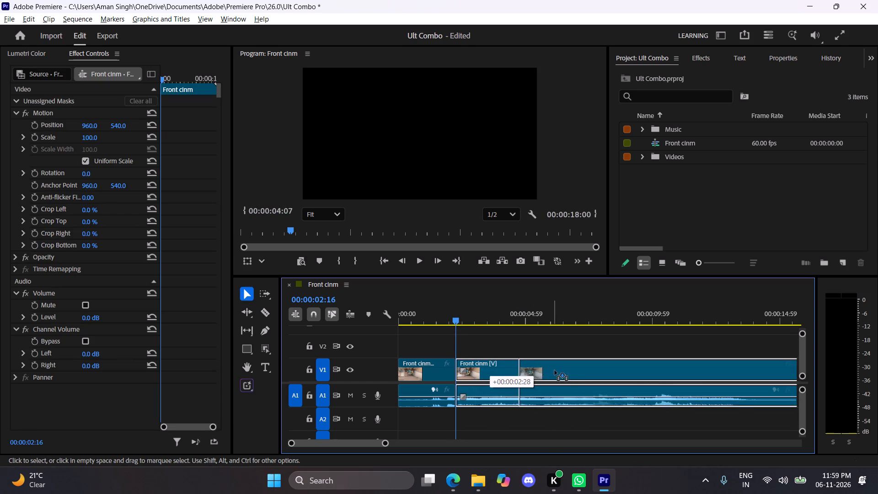
drag(555, 370, 690, 374)
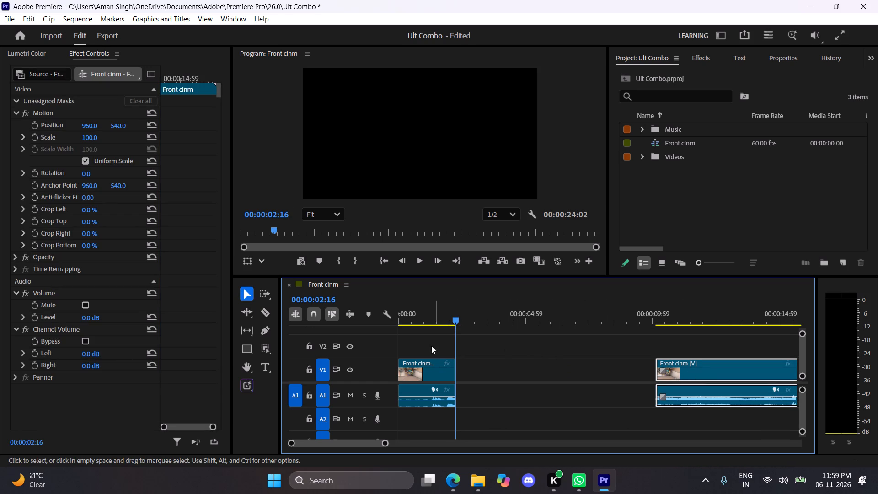
Place the Back cin clip from the Videos bin on V2, starting where the first Front cinm segment ends.
click(642, 155)
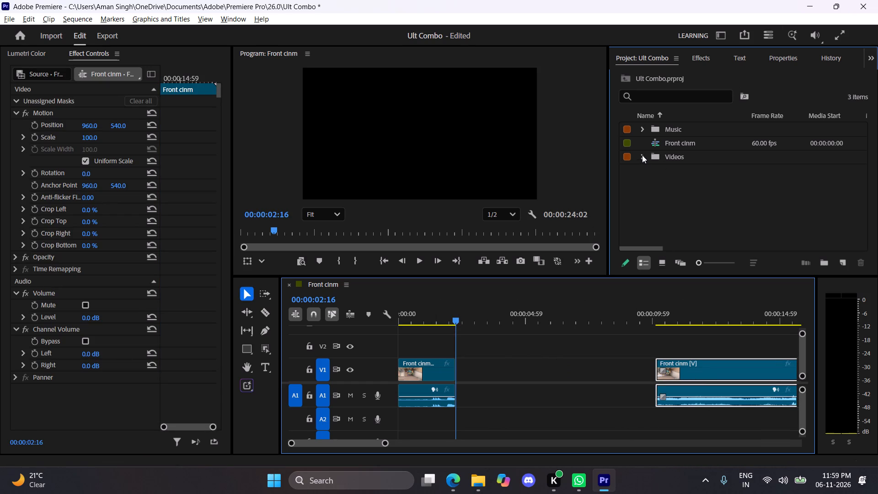
drag(699, 171, 553, 365)
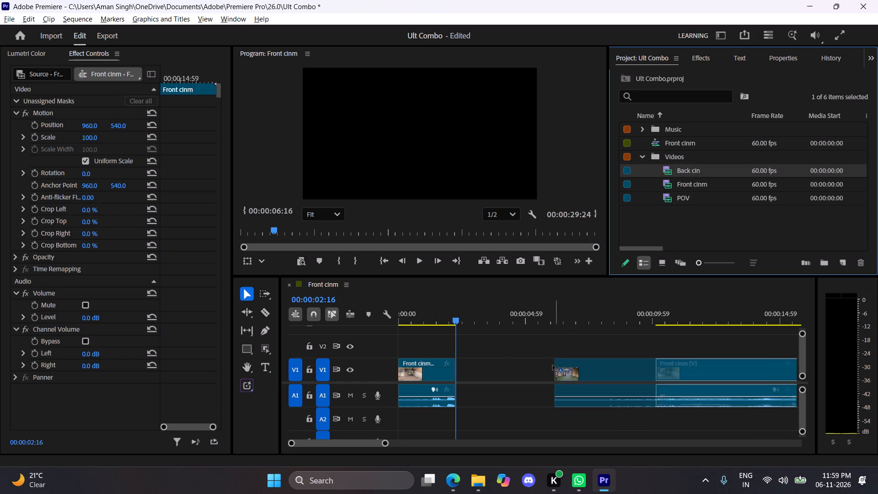
drag(553, 365, 459, 336)
Split the Back cin clip at 00:00:10:22 and delete the part before the cut.
key(space)
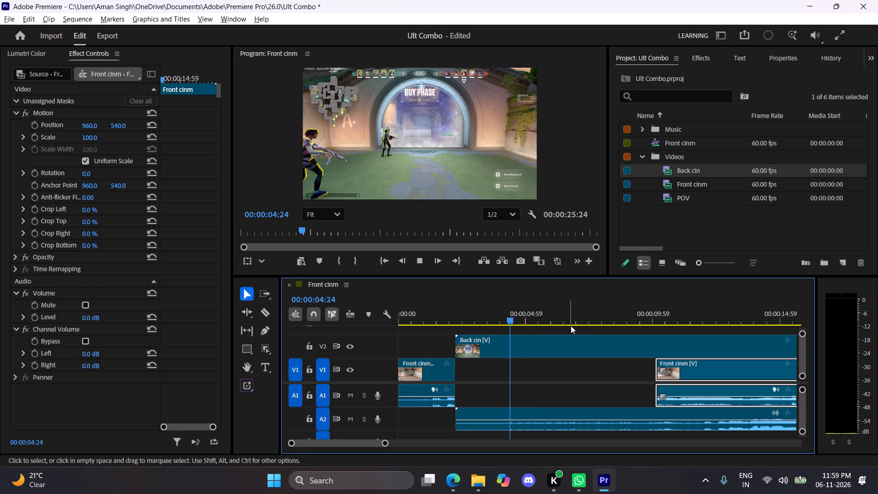
click(640, 311)
key(space)
key(space)
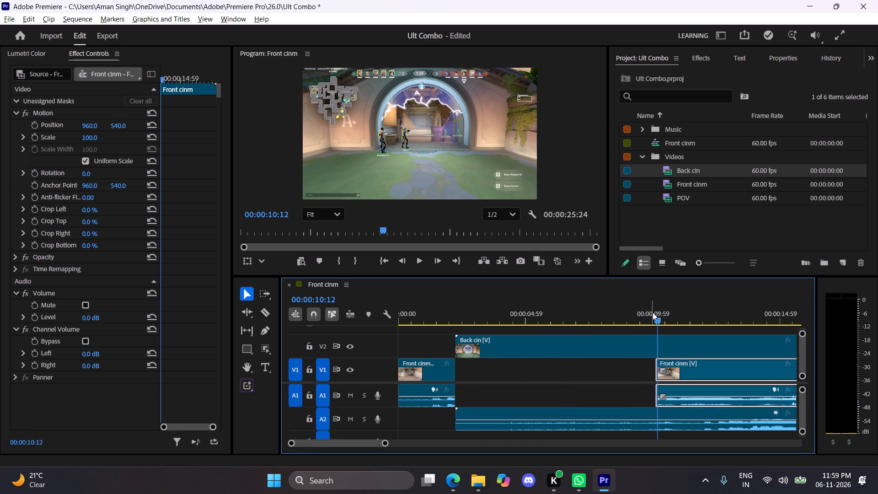
key(space)
key(space)
key(c)
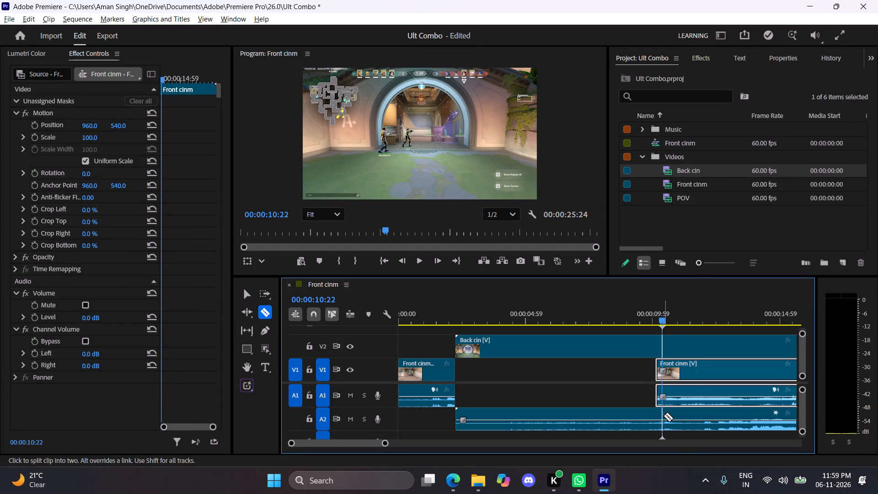
click(664, 416)
key(v)
click(569, 342)
key(BackSpace)
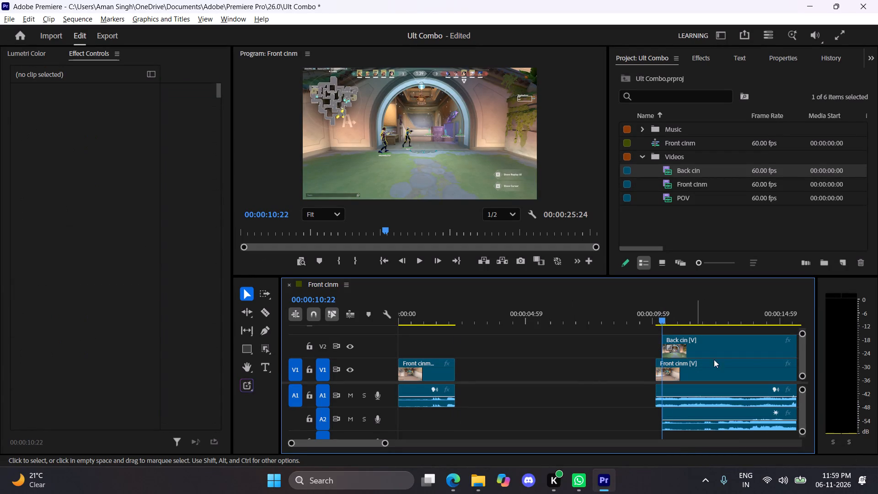
Move the remaining Back cin clip on V2 to start at the end of the first Front cinm segment.
drag(746, 348, 539, 346)
Split the Back cin clip at 00:00:04:56 and delete the part after the cut.
drag(457, 319, 451, 319)
key(space)
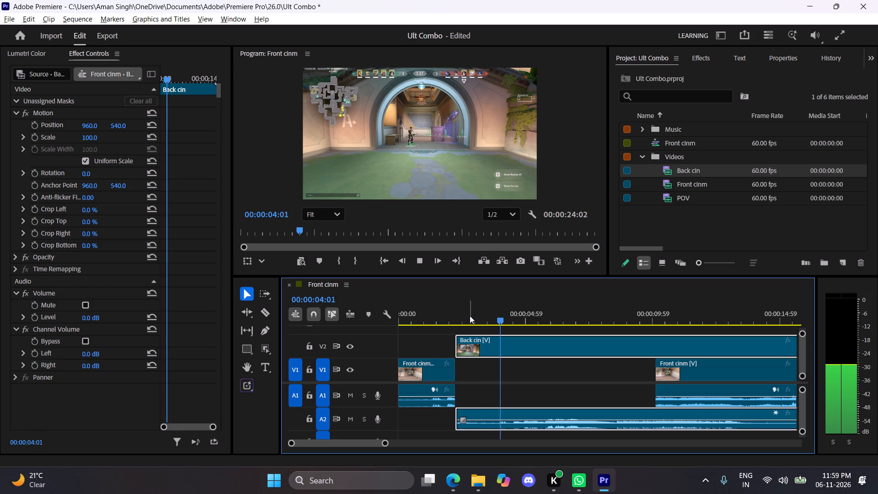
key(space)
key(space)
key(space)
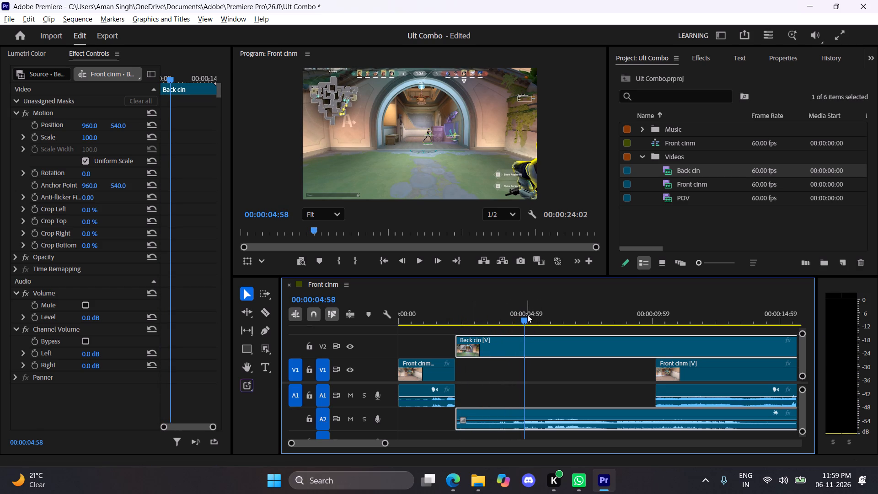
key(Left)
key(Left)
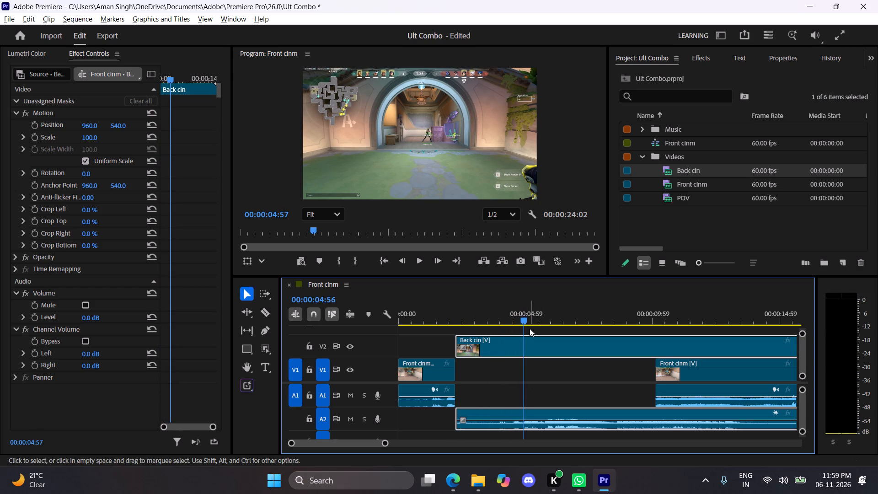
key(c)
click(526, 344)
key(v)
click(557, 349)
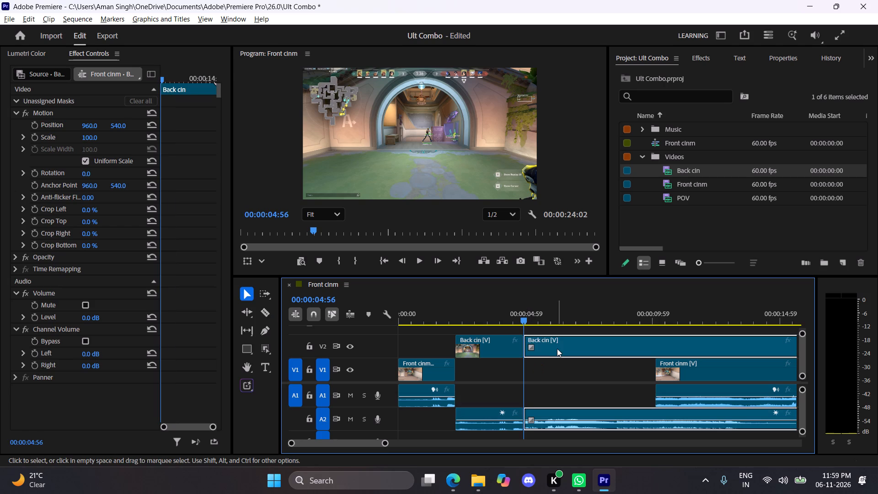
key(BackSpace)
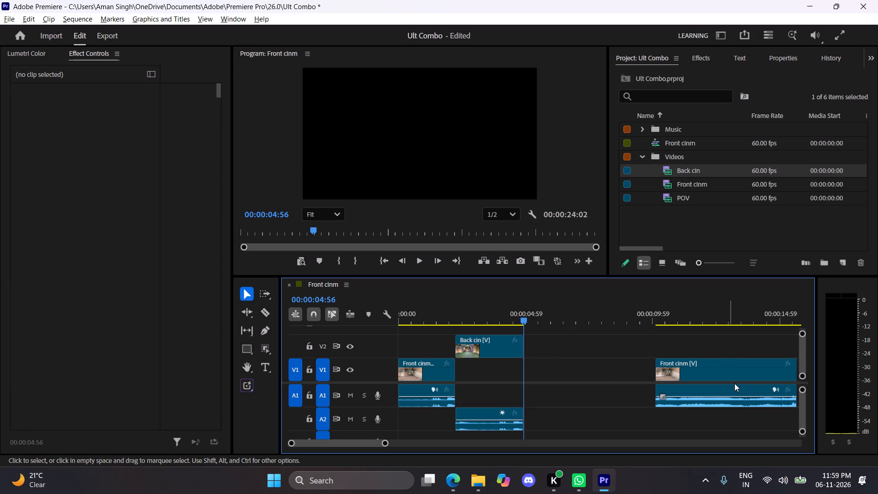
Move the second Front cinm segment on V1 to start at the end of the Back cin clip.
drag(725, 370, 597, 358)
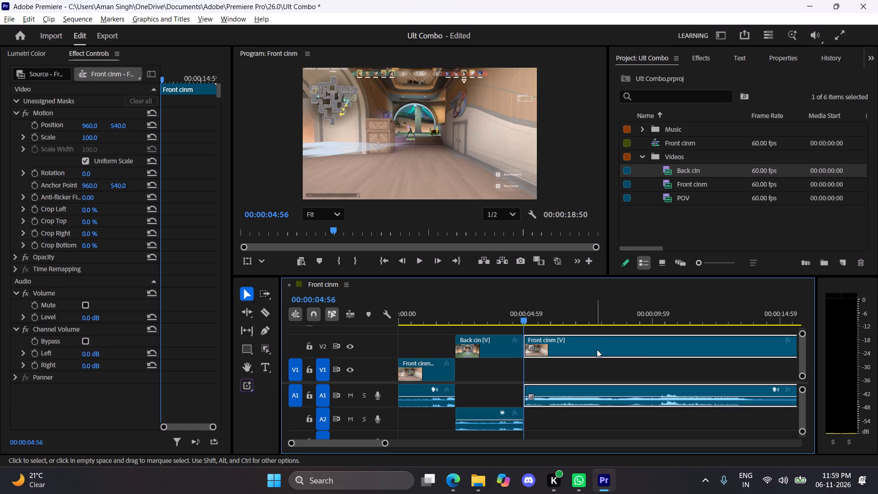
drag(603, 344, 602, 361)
Play the edit from the start, and move the second Front cinm segment on V1 to start at about 7 seconds.
drag(512, 311, 348, 323)
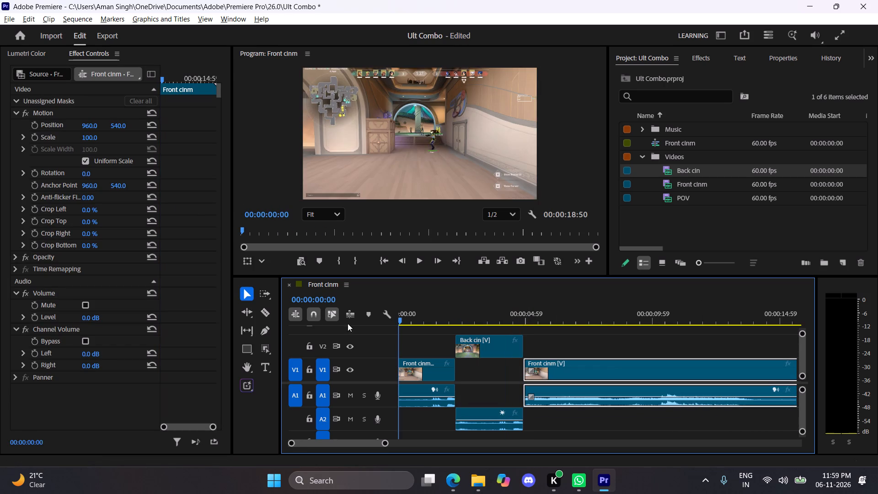
drag(348, 323, 257, 331)
key(space)
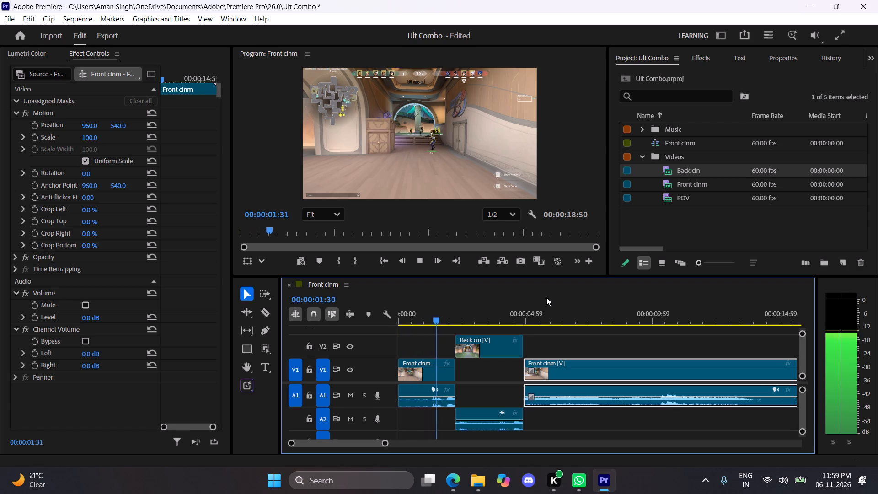
key(space)
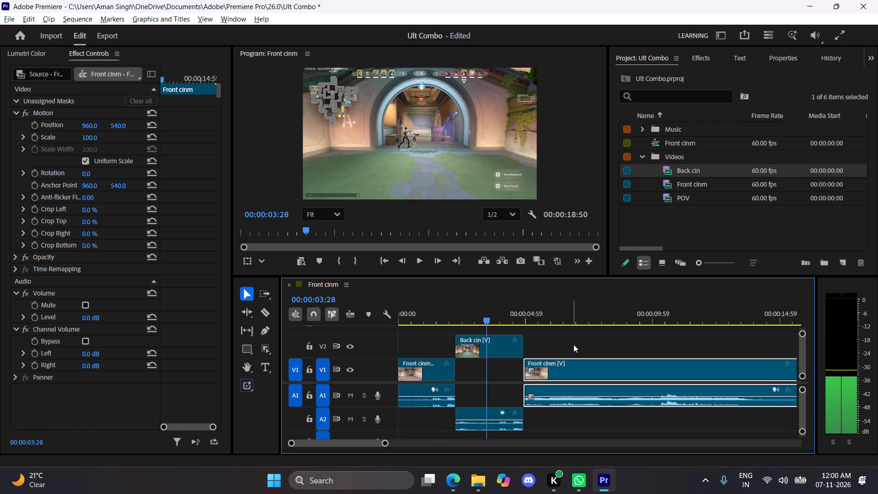
drag(603, 371, 662, 373)
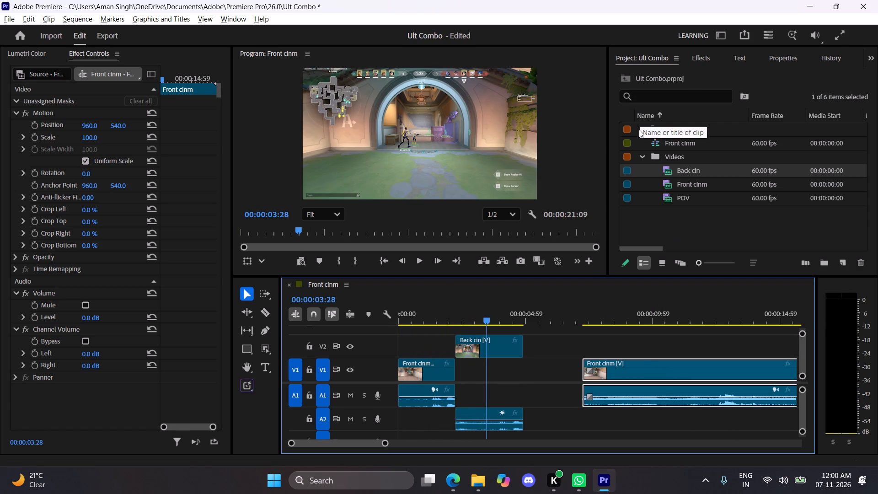
Add the Adele - Skyfall (Lyrics) music from the Music bin to audio track A3 at the start of the sequence.
click(648, 127)
click(642, 128)
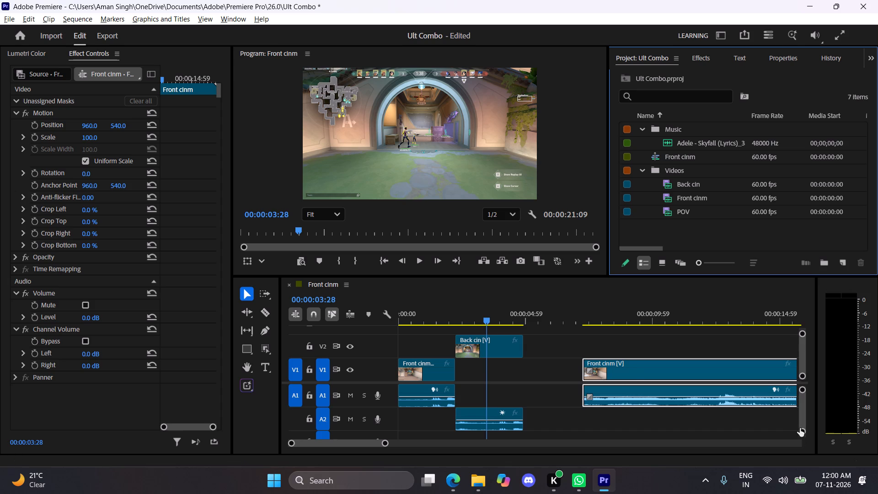
drag(802, 433, 803, 437)
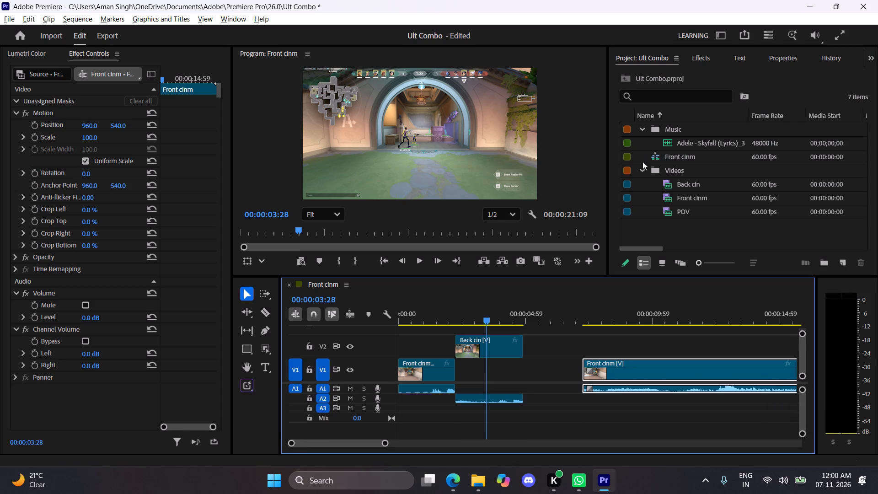
drag(716, 144, 419, 417)
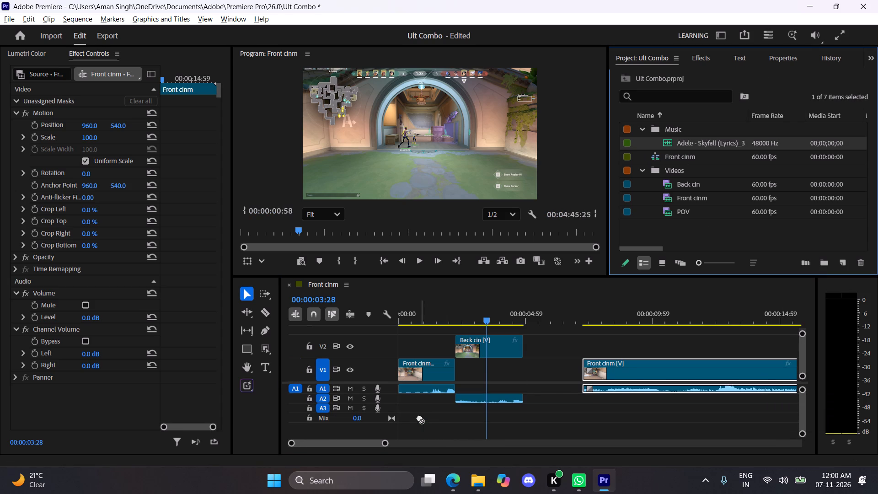
drag(419, 417, 401, 411)
Listen through the first 40 seconds or so of the Skyfall music against the clips to find where it should begin.
drag(475, 318, 544, 318)
key(space)
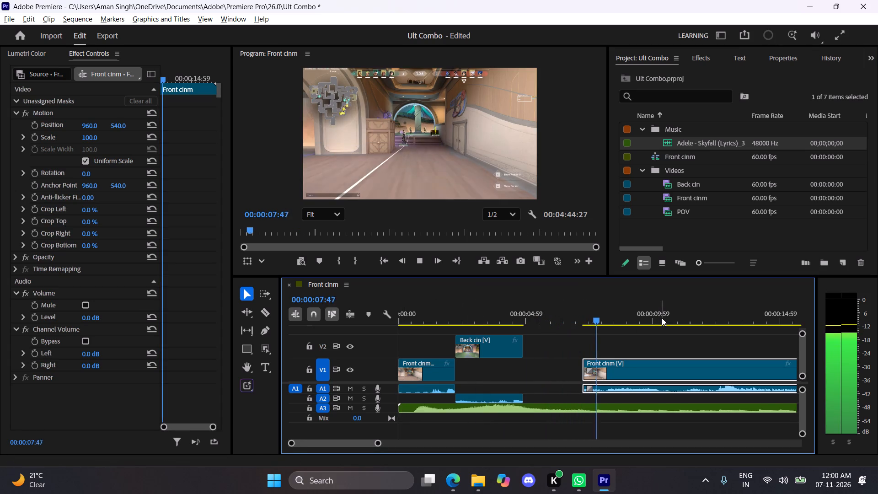
drag(457, 317, 416, 316)
key(space)
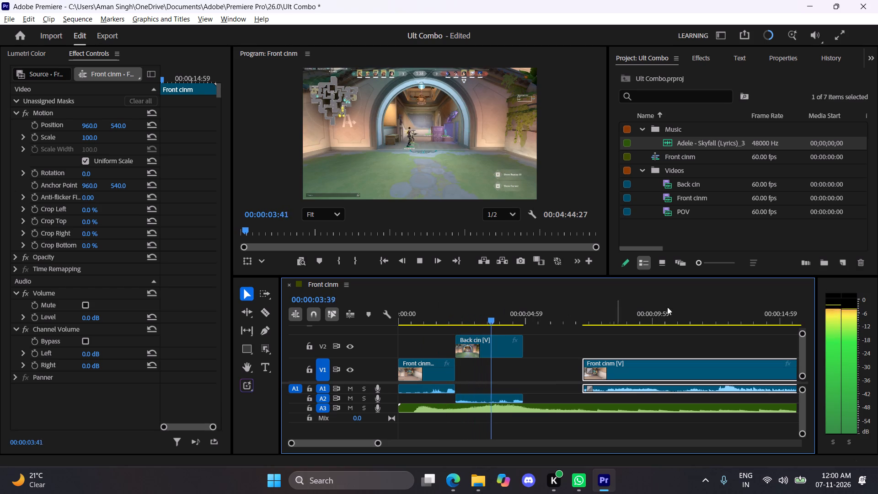
drag(689, 317, 607, 320)
key(space)
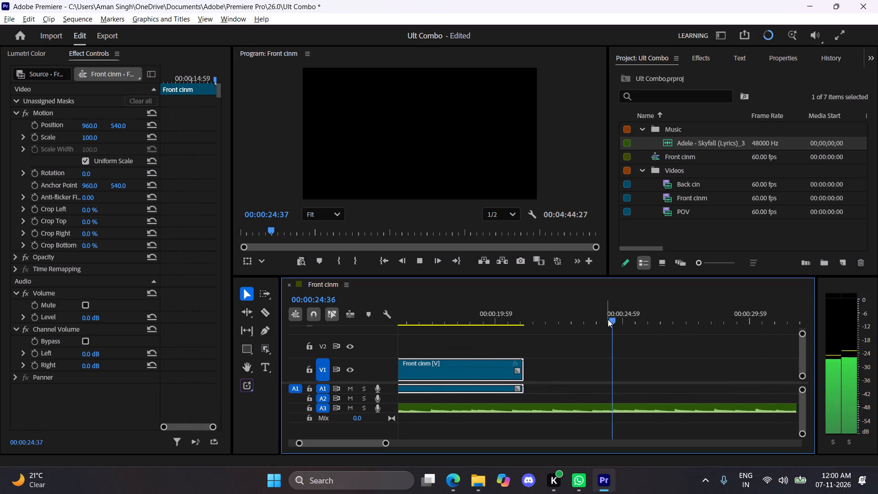
drag(677, 318, 721, 318)
key(space)
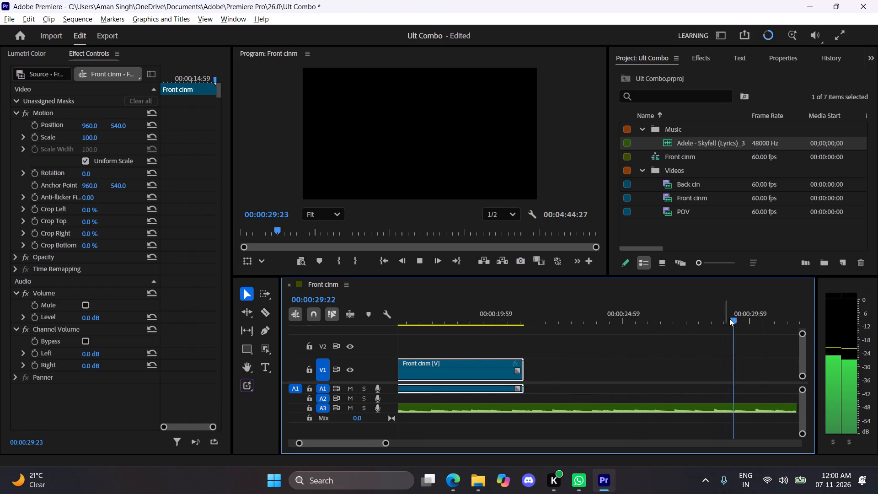
drag(771, 319, 713, 318)
key(space)
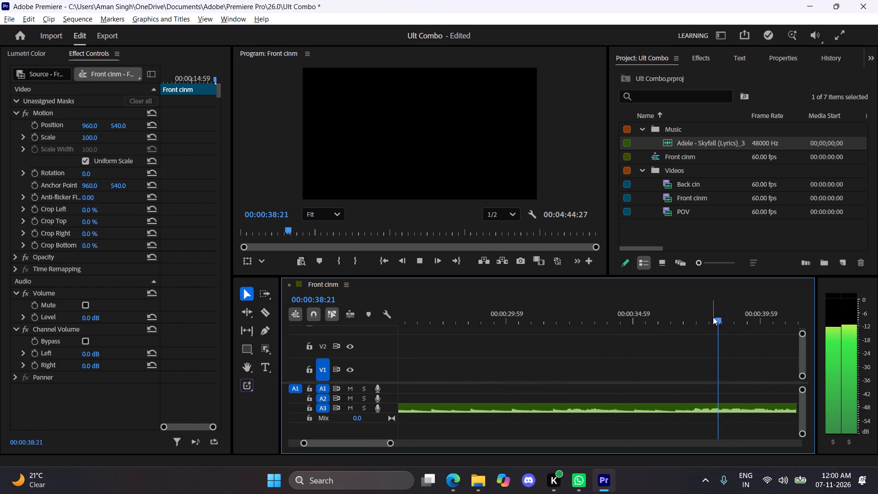
drag(733, 319, 668, 319)
key(space)
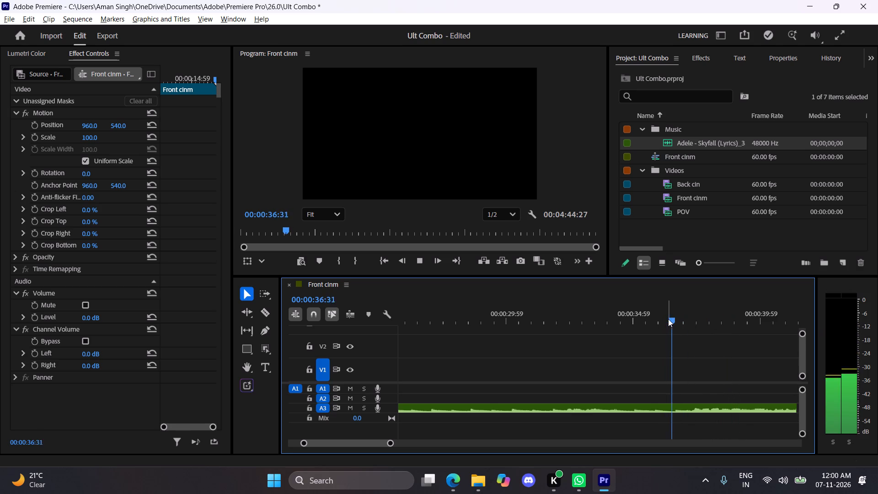
drag(712, 320, 683, 320)
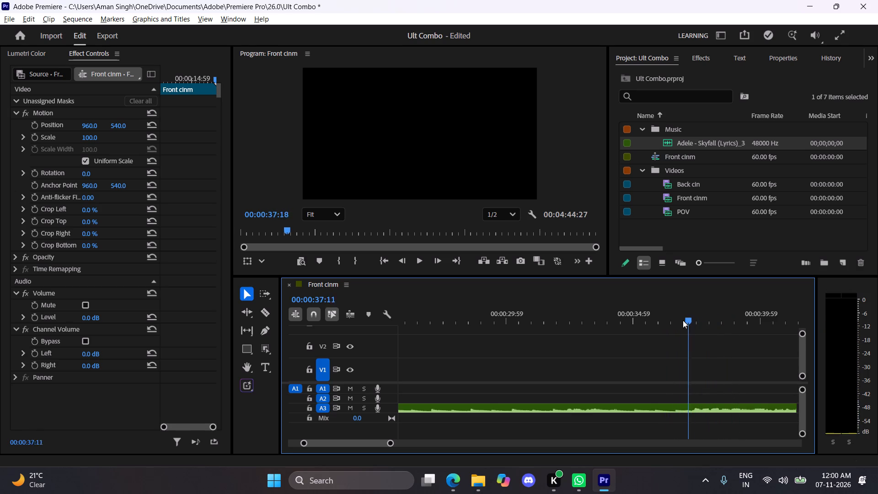
drag(683, 320, 477, 325)
key(space)
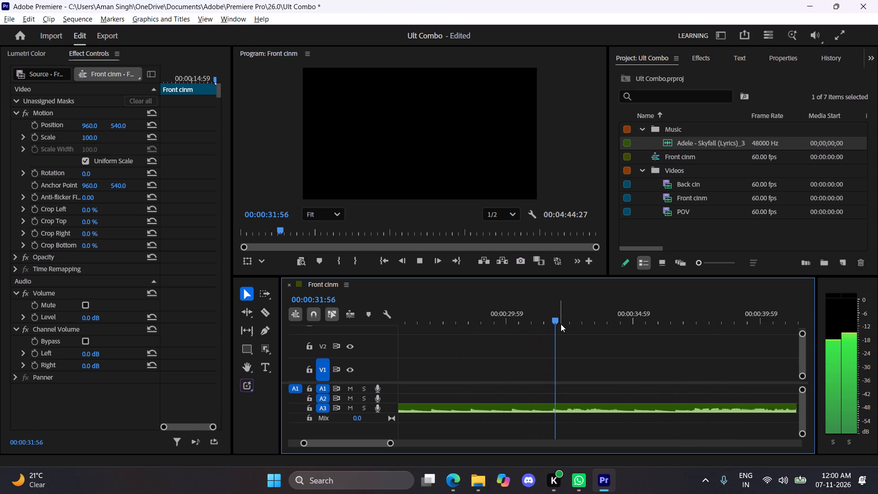
key(space)
drag(585, 320, 574, 320)
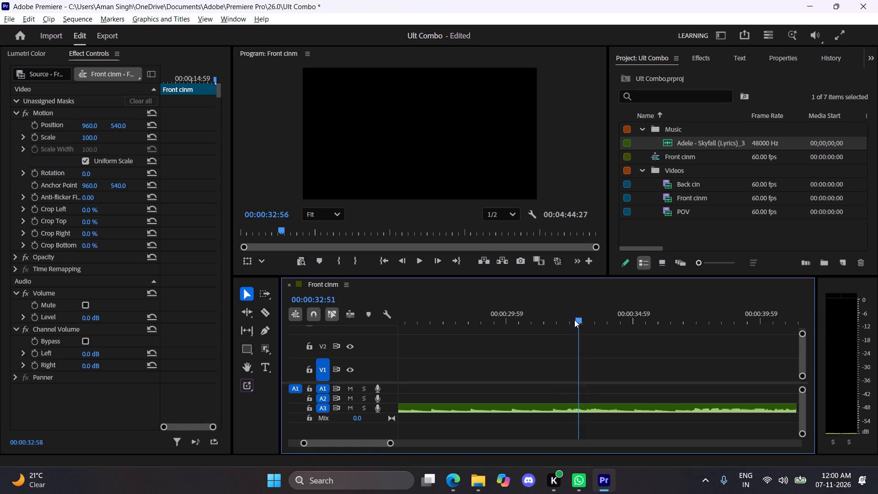
drag(574, 320, 487, 327)
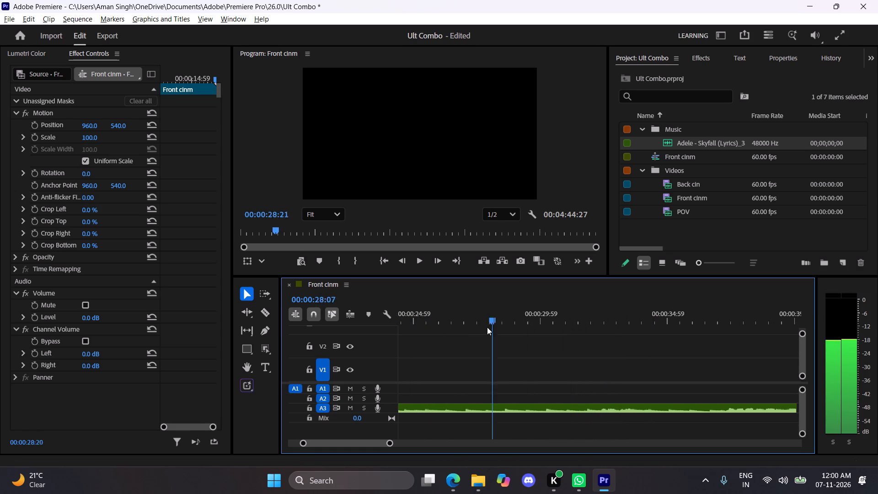
drag(487, 327, 557, 318)
key(space)
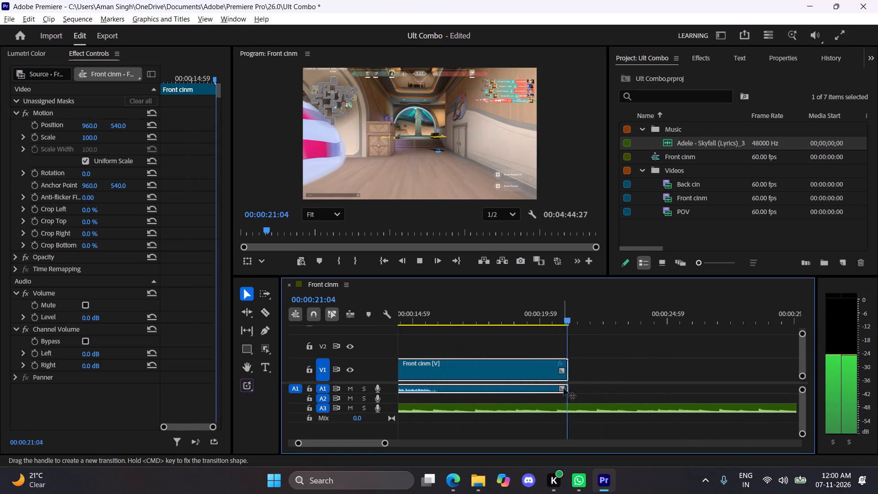
key(space)
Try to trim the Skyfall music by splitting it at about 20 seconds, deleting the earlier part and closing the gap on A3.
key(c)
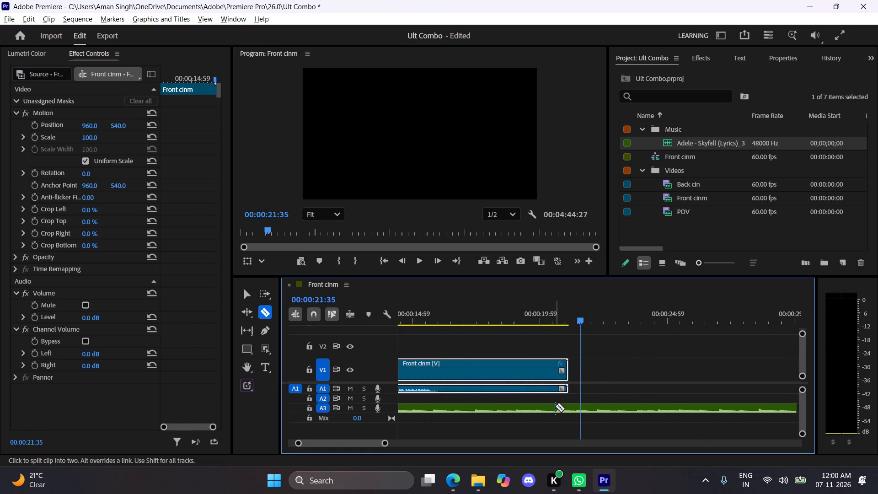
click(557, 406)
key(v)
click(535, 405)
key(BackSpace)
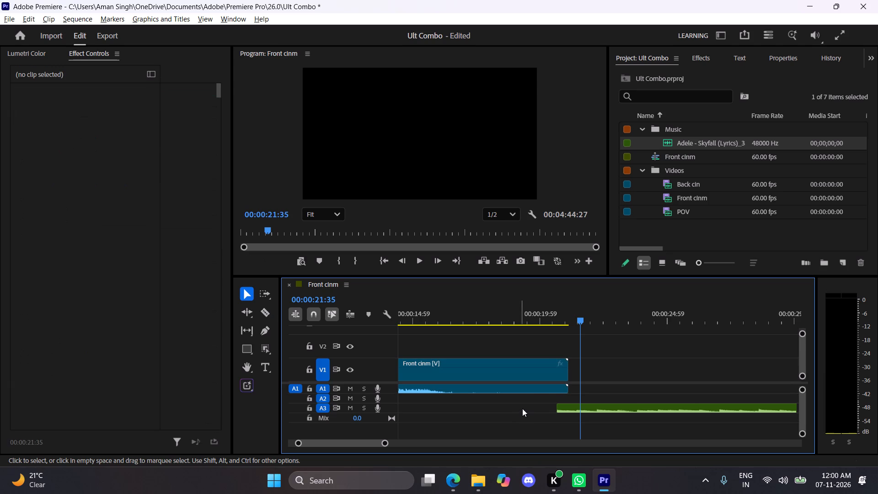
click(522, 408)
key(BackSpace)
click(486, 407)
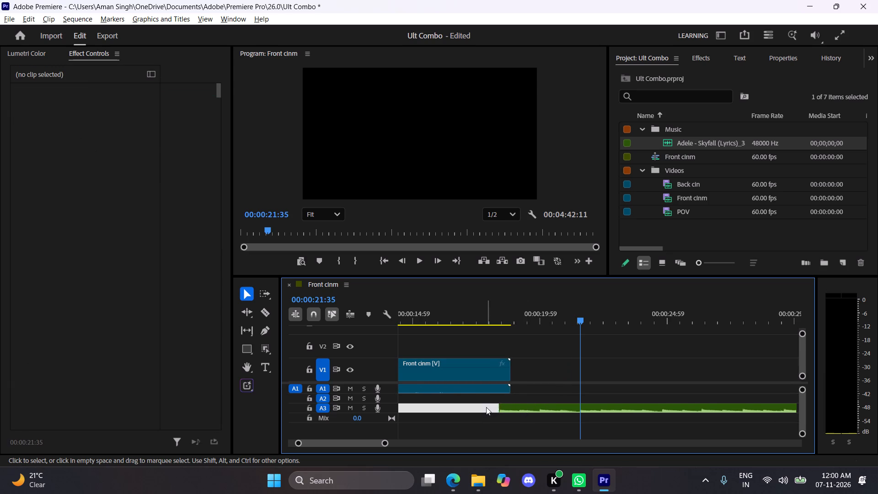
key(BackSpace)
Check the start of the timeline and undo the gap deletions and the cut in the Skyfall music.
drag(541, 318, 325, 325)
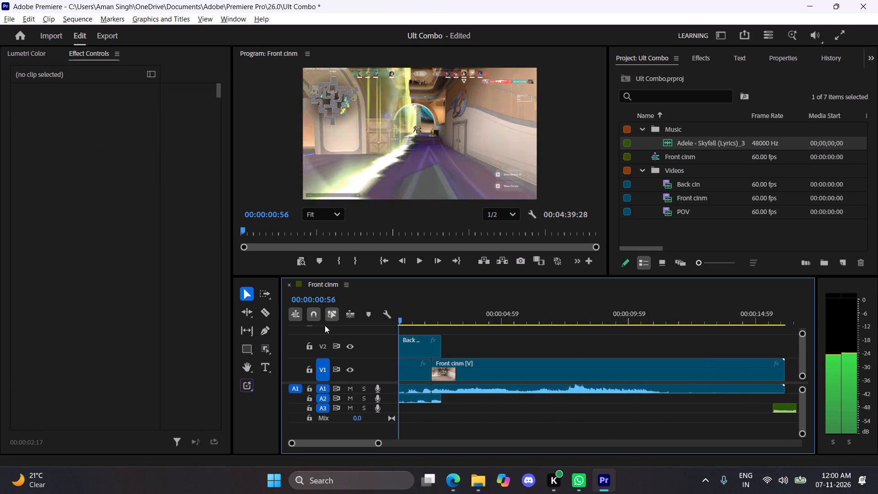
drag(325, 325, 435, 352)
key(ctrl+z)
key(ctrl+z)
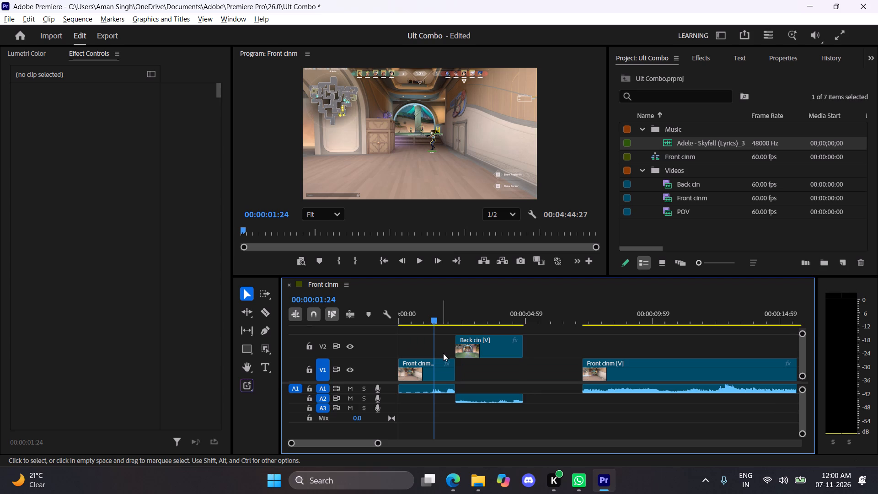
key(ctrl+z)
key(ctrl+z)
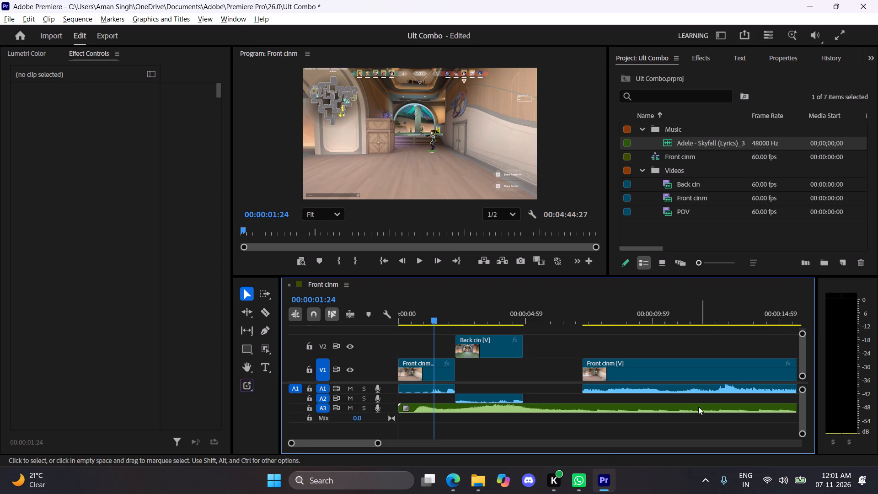
Split the Skyfall music on A3 at 00:00:11:09 and delete the part before the cut.
scroll(696, 405, left, 5)
scroll(696, 405, up, 1)
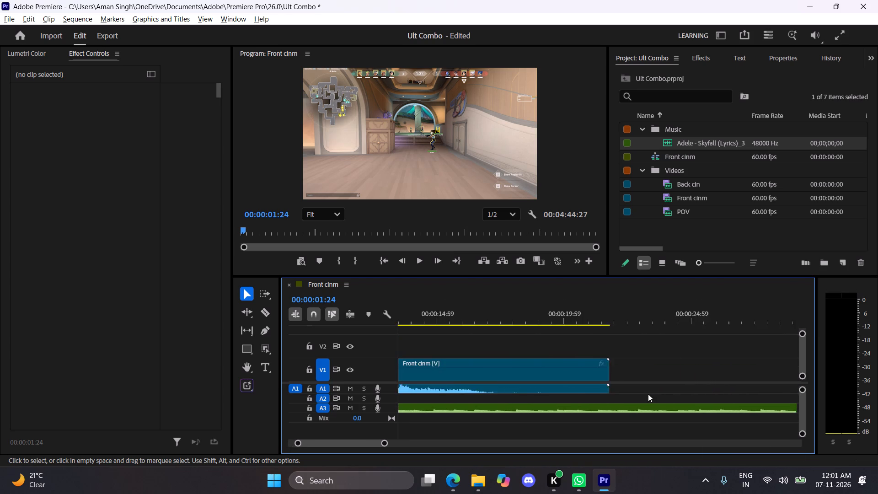
scroll(648, 394, up, 1)
click(529, 317)
key(c)
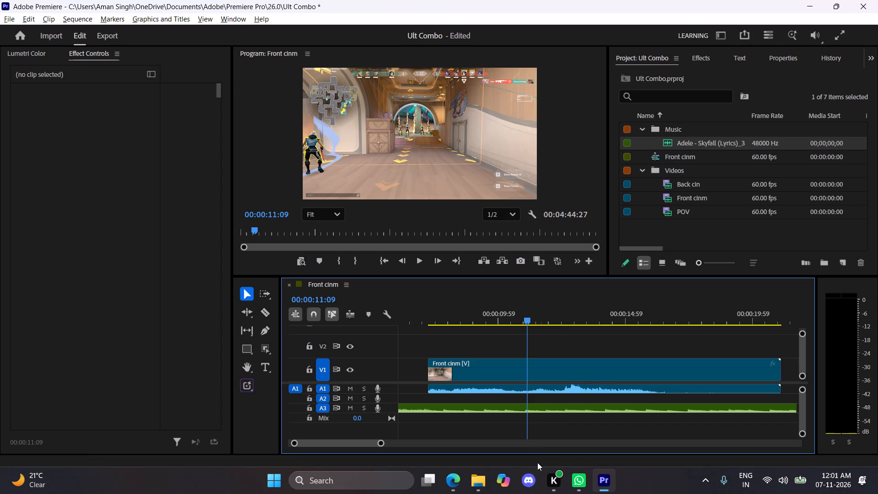
click(529, 408)
key(v)
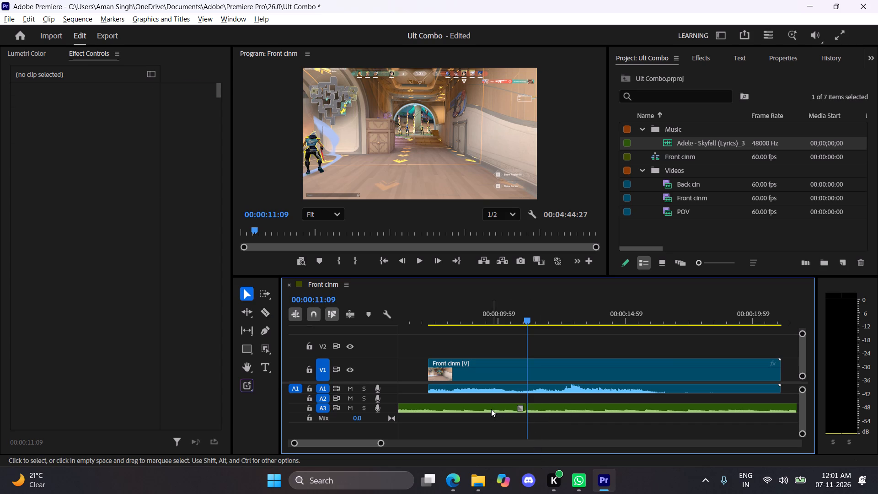
click(491, 409)
right_click(491, 409)
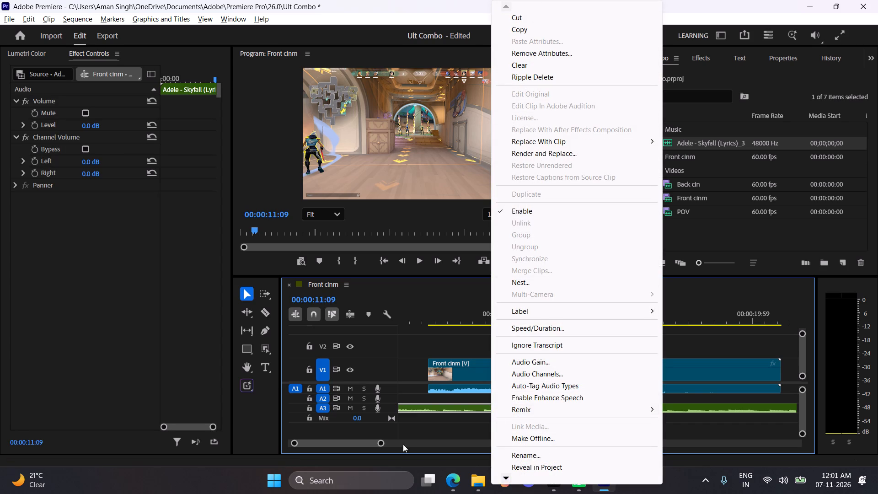
click(441, 400)
click(441, 405)
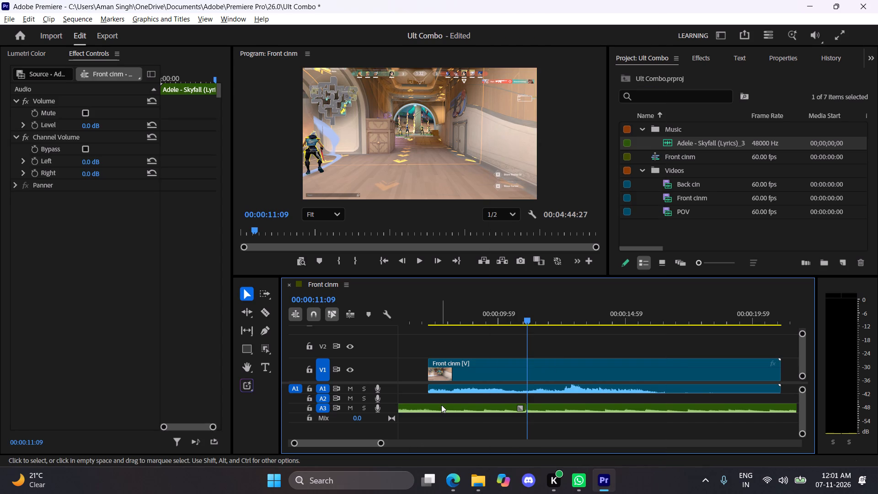
key(Delete)
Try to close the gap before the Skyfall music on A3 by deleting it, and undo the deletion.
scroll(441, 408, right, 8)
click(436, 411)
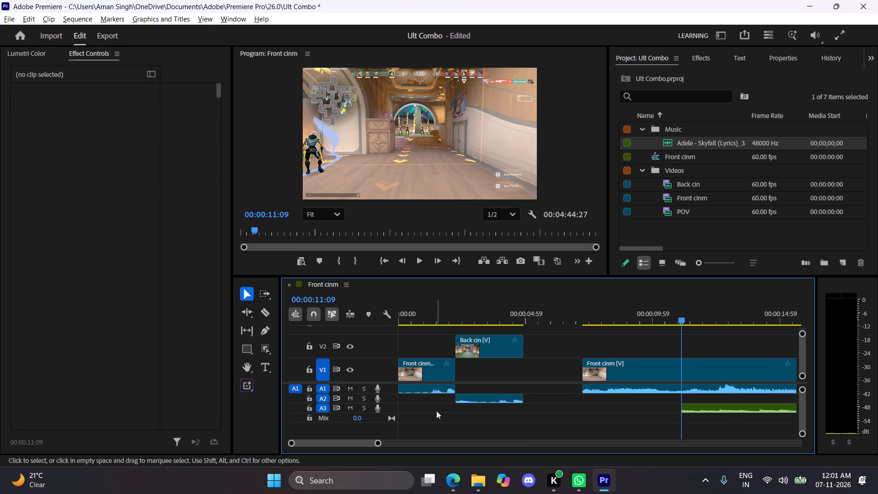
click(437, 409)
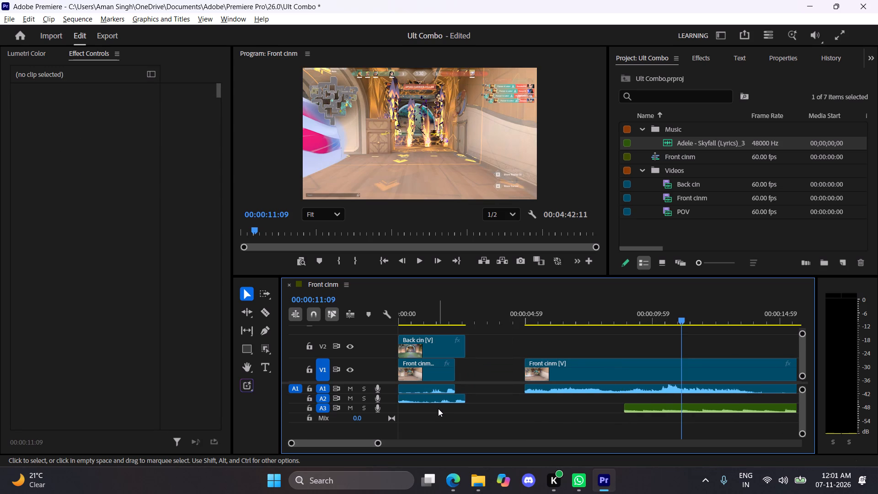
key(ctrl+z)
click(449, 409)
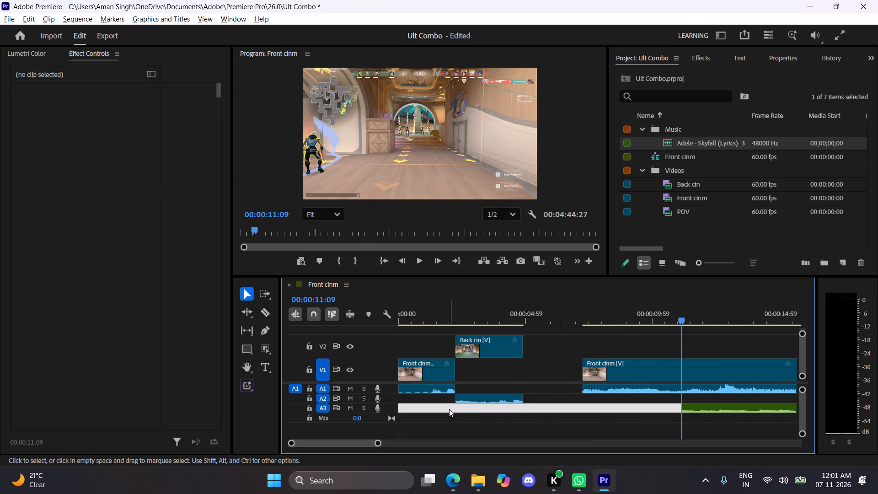
Move the trimmed Skyfall music on A3 to the start of the sequence.
drag(711, 407, 489, 413)
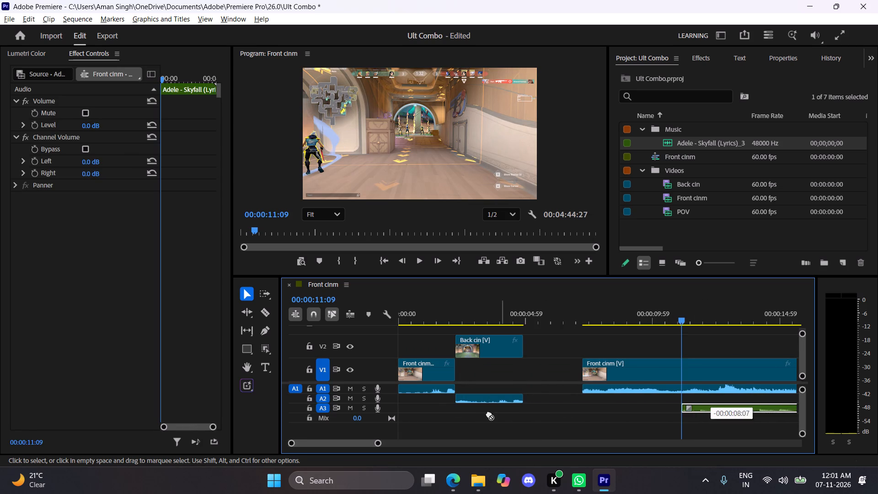
drag(489, 413, 412, 410)
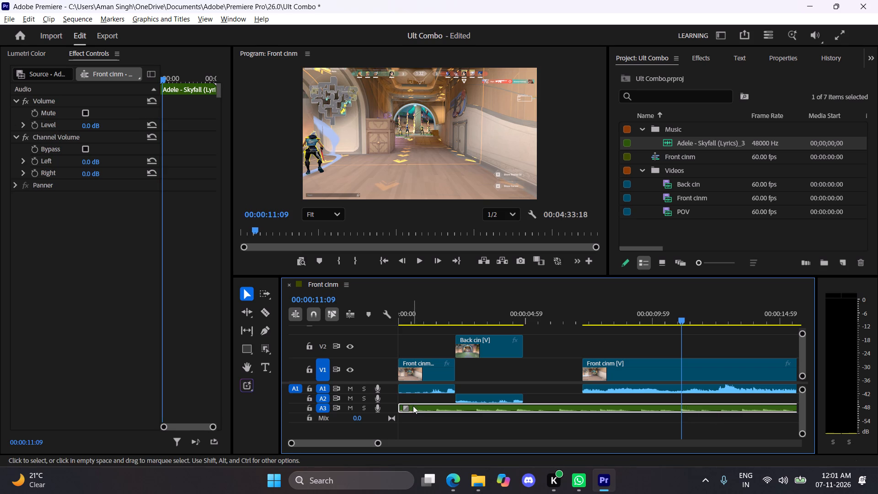
Play the sequence through and split the Skyfall music on A3 just before the end of the last Front cinm clip.
click(406, 316)
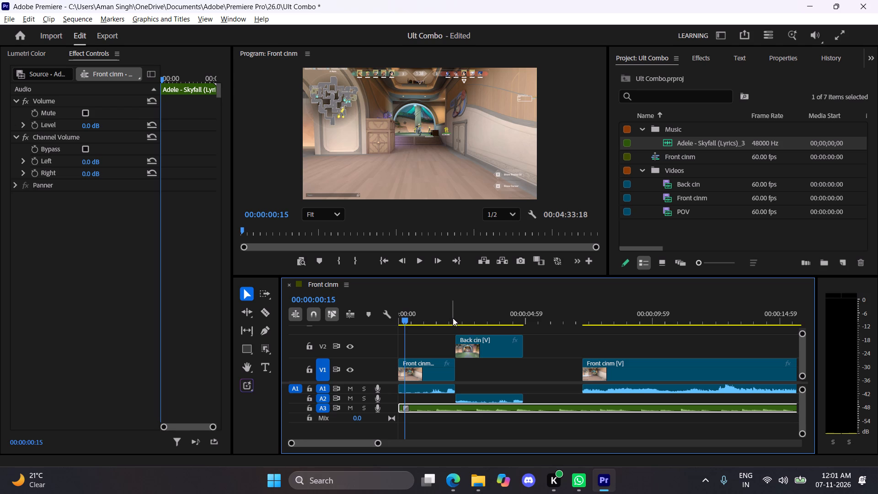
click(416, 259)
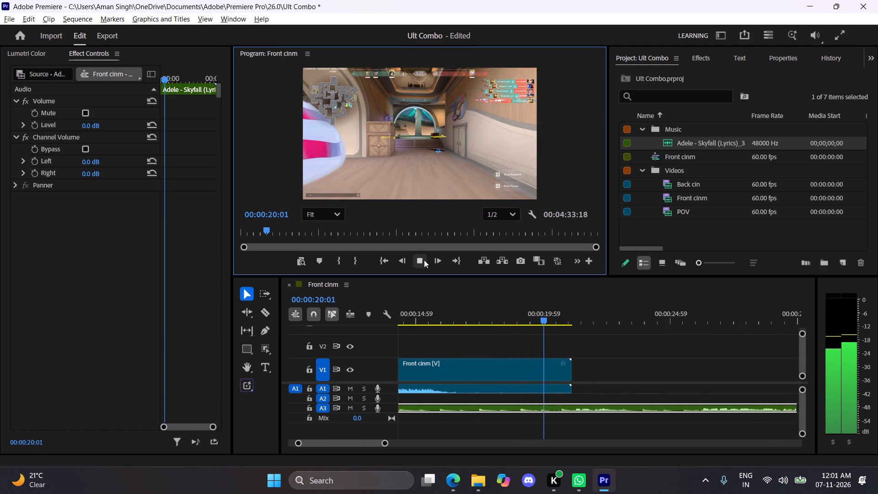
click(424, 260)
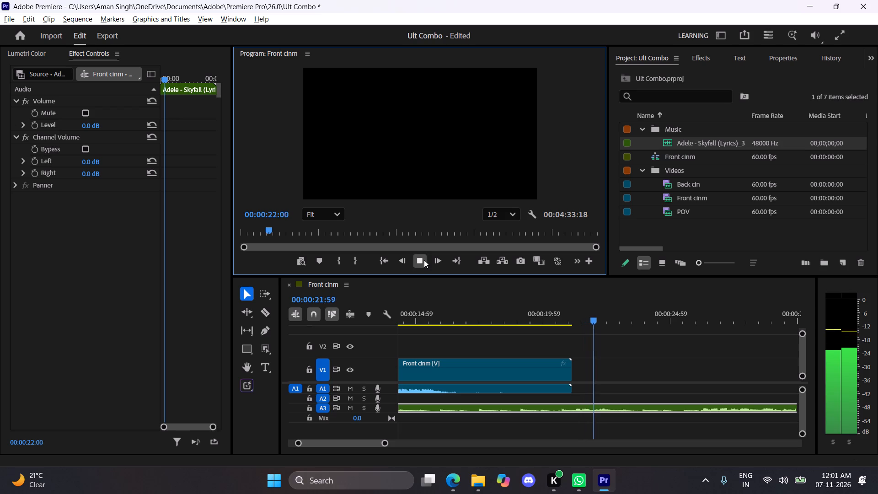
drag(594, 321, 587, 321)
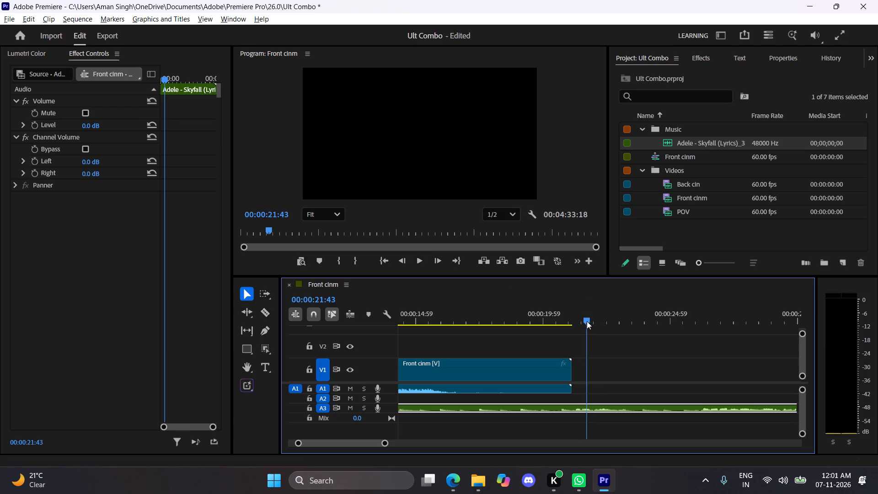
drag(587, 321, 560, 317)
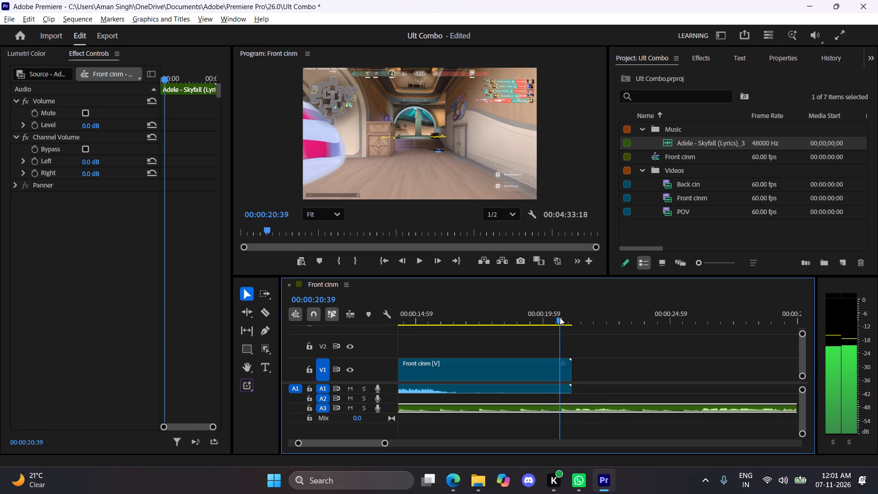
drag(560, 317, 572, 317)
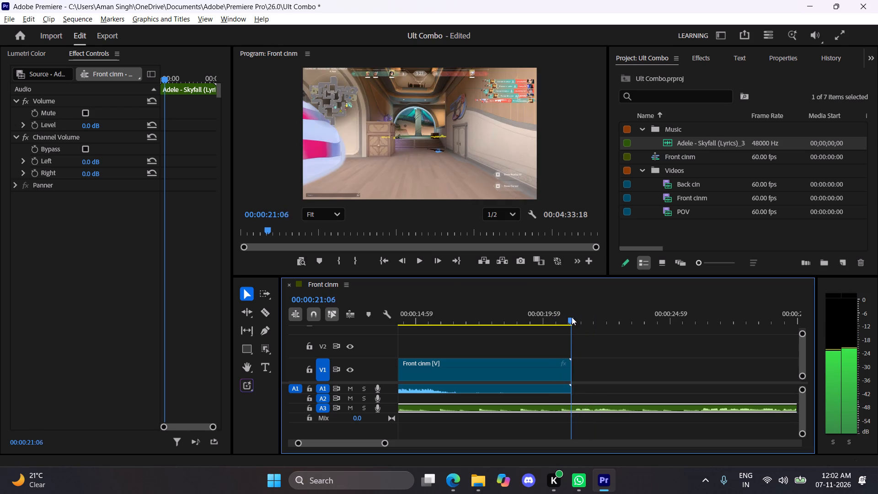
drag(572, 317, 573, 317)
key(c)
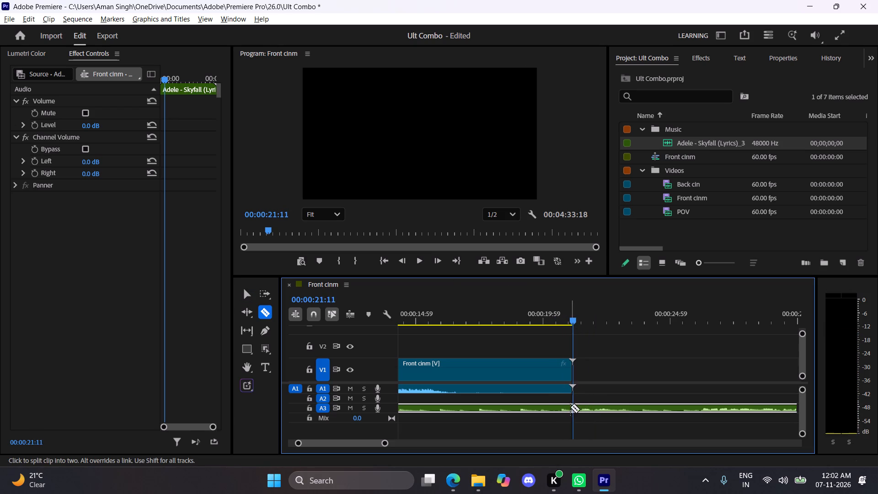
click(558, 406)
key(v)
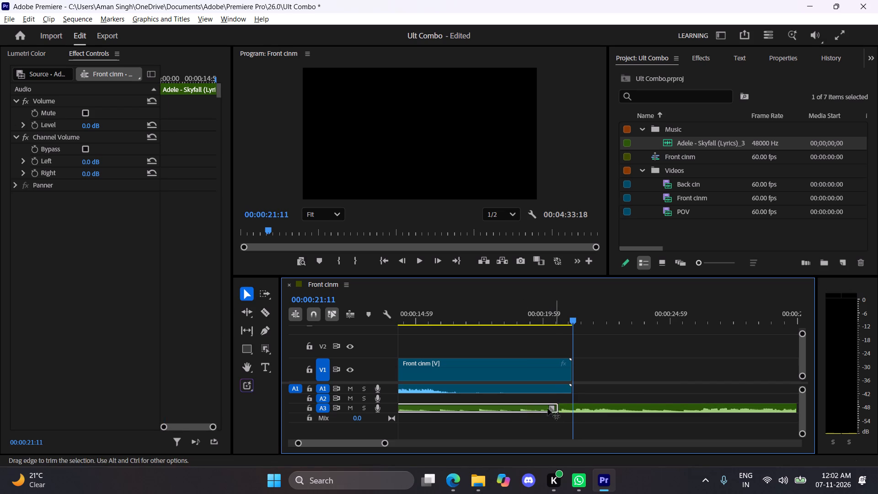
Split the Skyfall music on A3 at 00:00:10:56 and delete the part before the cut.
drag(535, 311, 407, 309)
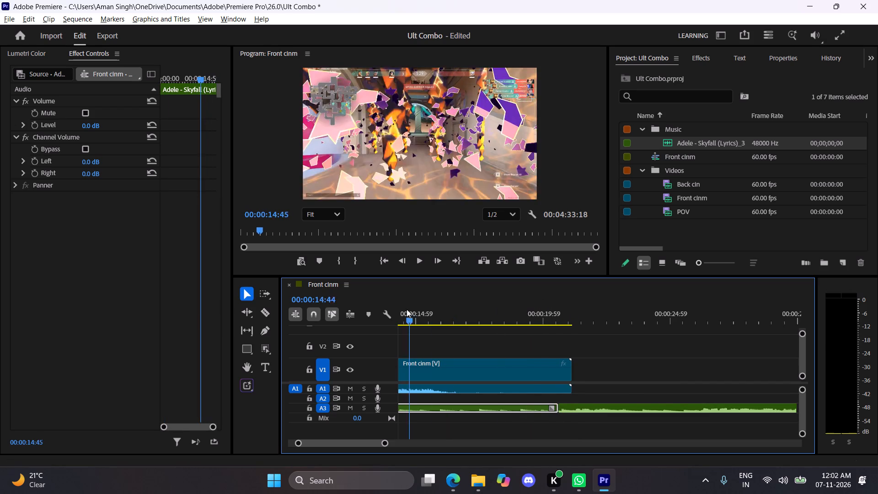
drag(407, 309, 744, 304)
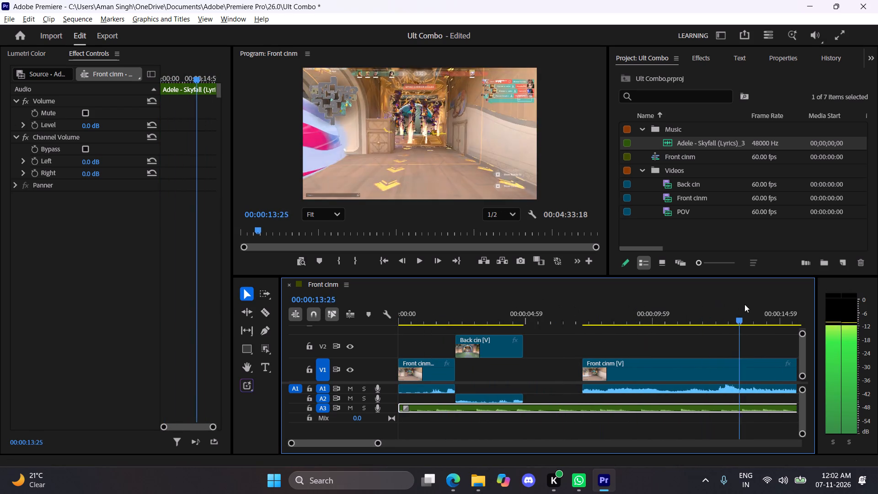
drag(744, 304, 677, 307)
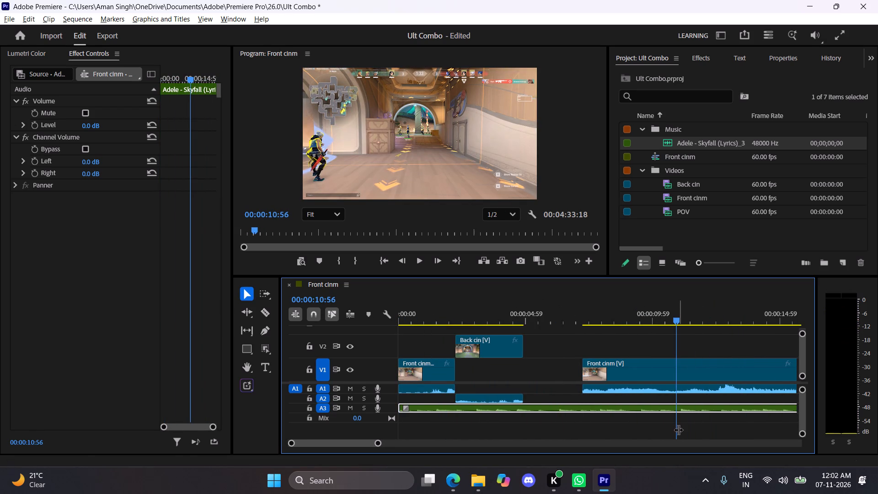
key(c)
click(679, 407)
key(v)
click(632, 408)
key(BackSpace)
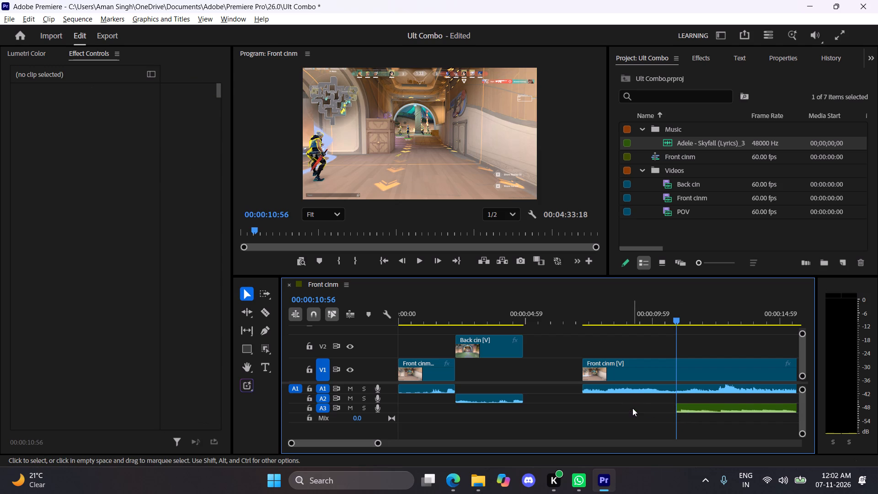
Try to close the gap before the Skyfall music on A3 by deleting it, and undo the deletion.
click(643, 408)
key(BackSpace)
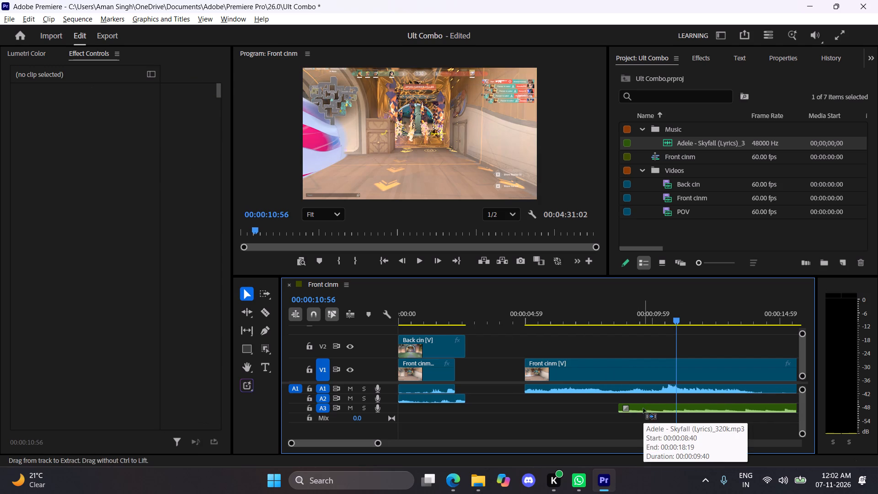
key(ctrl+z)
Move the Skyfall segment that starts at 00:00:10:56 on A3 to the start of the sequence and play it back.
drag(705, 408, 428, 413)
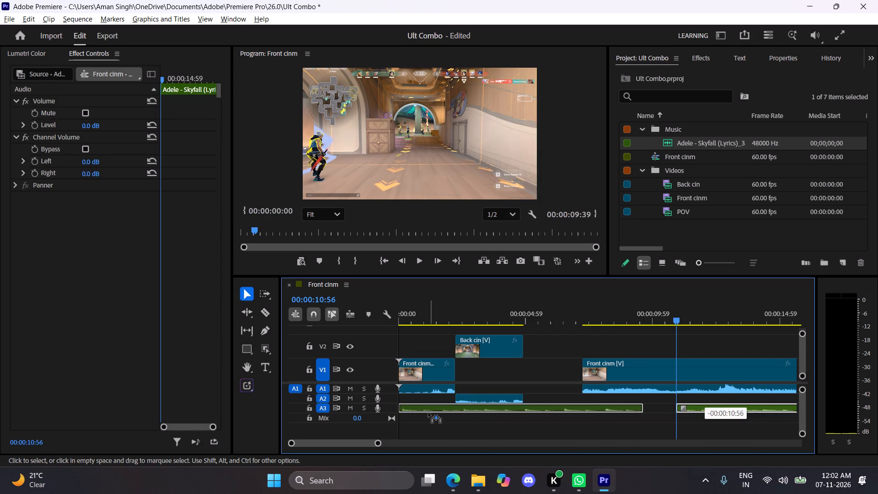
drag(428, 413, 427, 413)
drag(405, 321, 393, 320)
key(space)
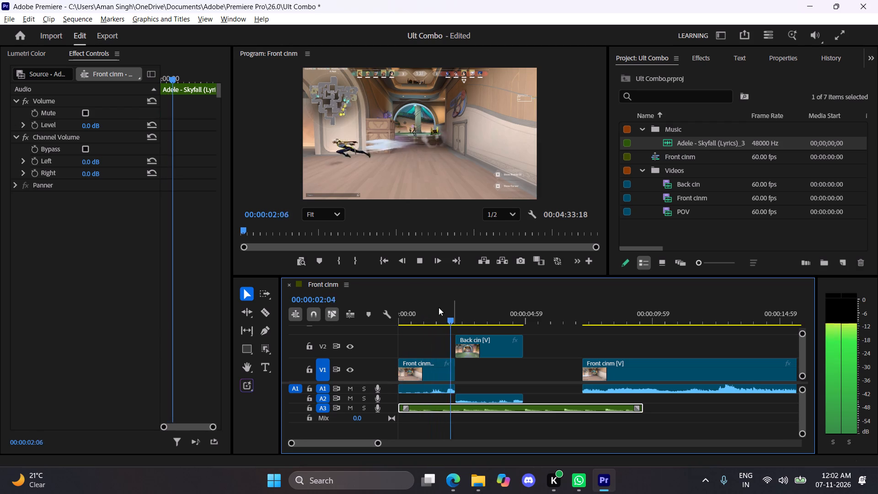
drag(611, 307, 621, 309)
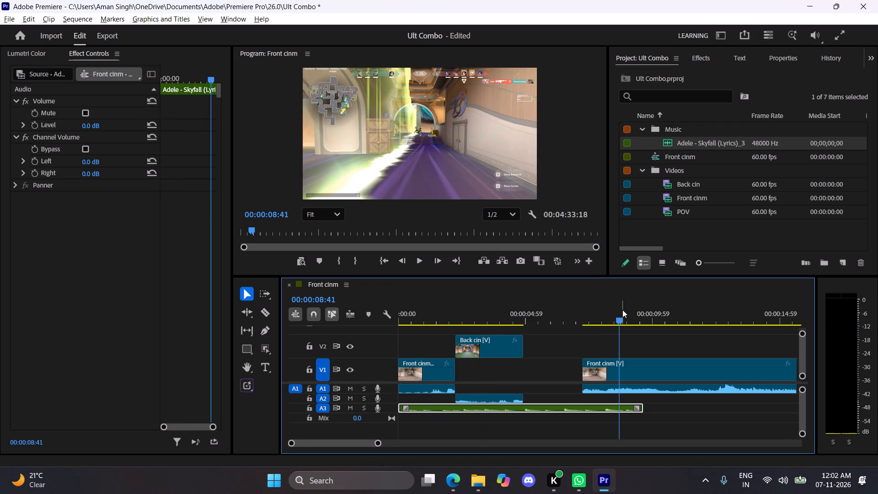
key(space)
key(space)
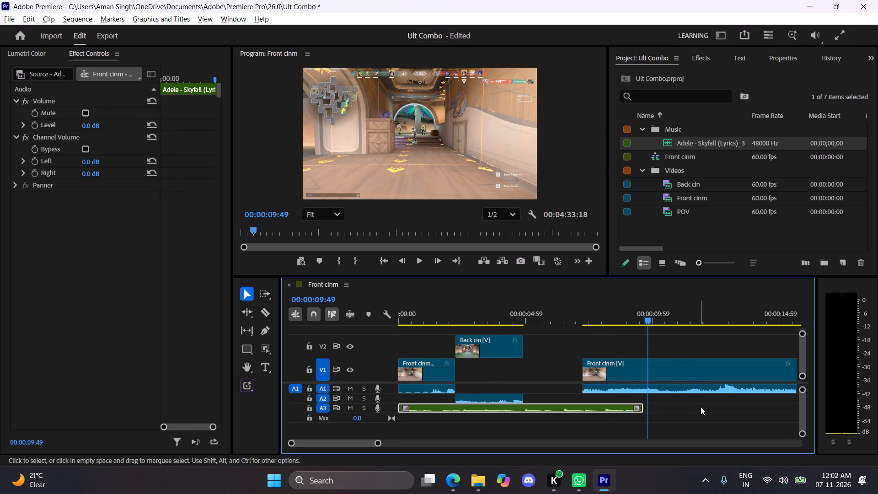
Close the gap between the two Skyfall segments on A3 and play across the join.
click(699, 407)
key(BackSpace)
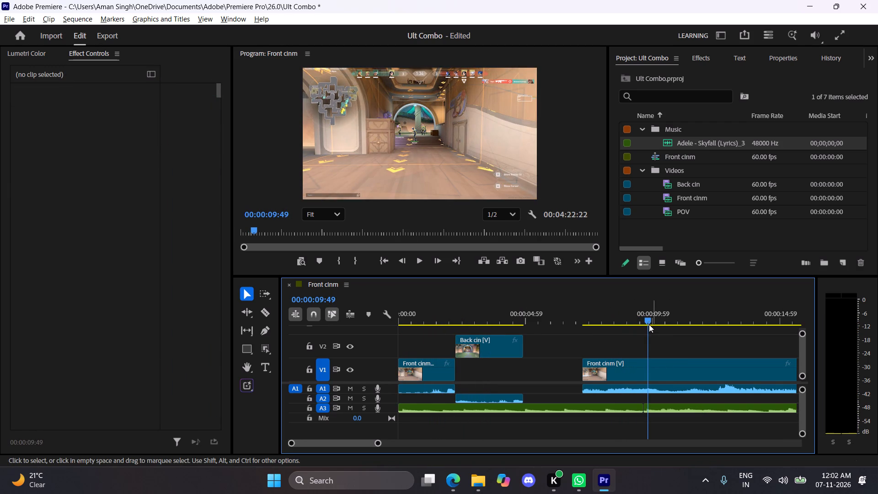
drag(648, 322, 620, 319)
key(space)
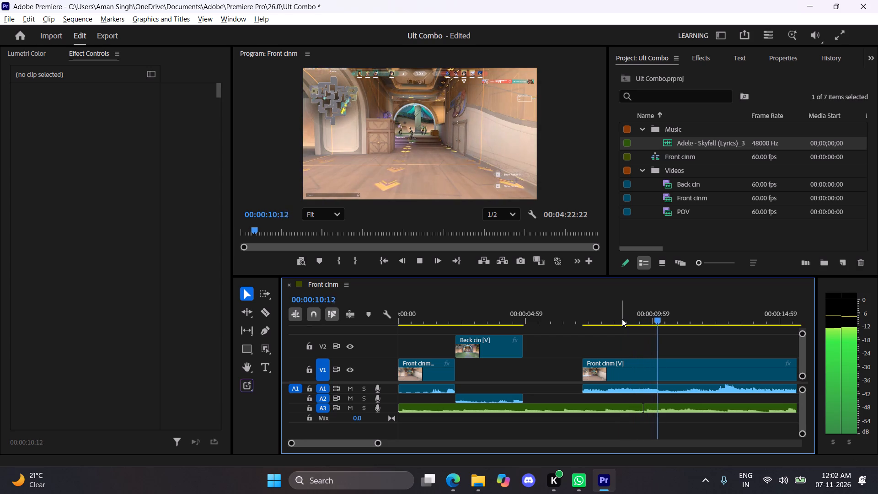
key(space)
Move the Back cin clip on V2 about 1.4 seconds later, leaving a gap after the first Front cinm clip.
drag(656, 318, 484, 319)
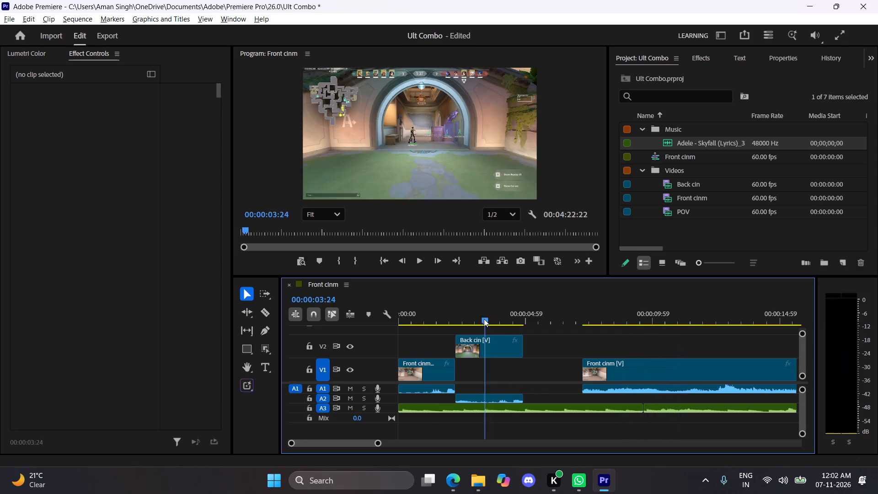
drag(484, 319, 324, 331)
click(478, 344)
drag(489, 344, 509, 345)
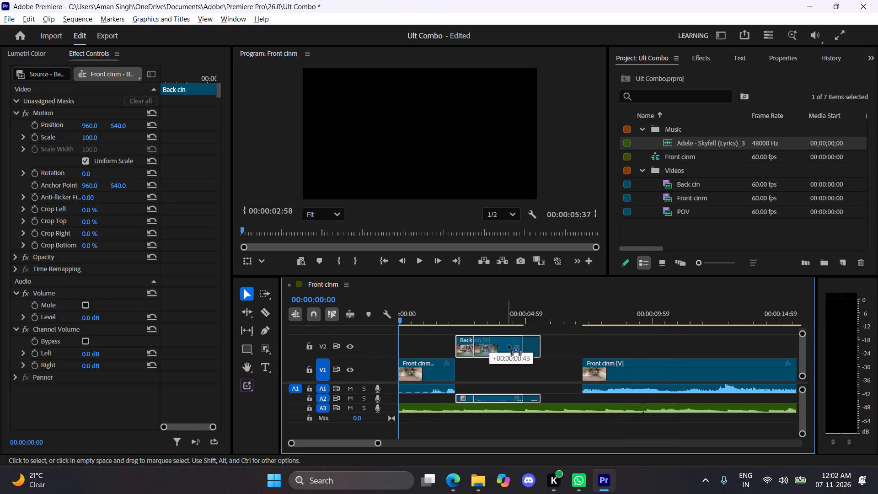
drag(509, 345, 525, 347)
Lower the first Front cinm clip's audio volume to the minimum, -∞ dB, and play the clip to check it.
click(438, 365)
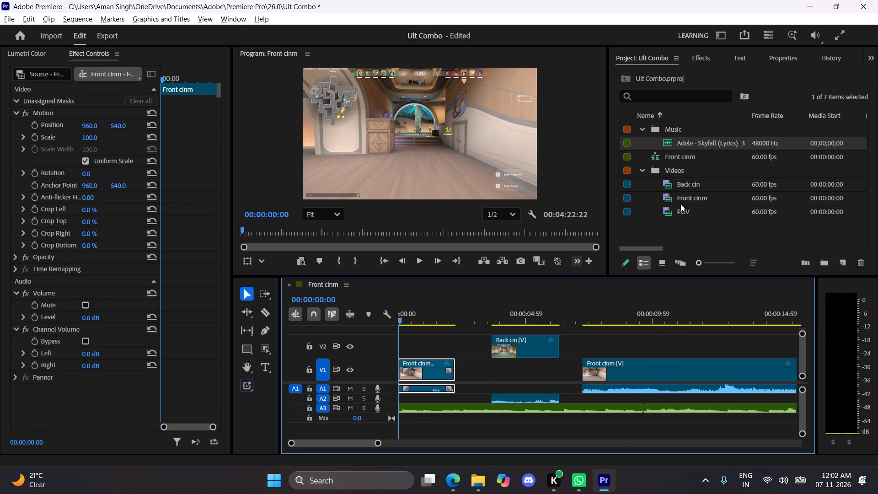
click(710, 52)
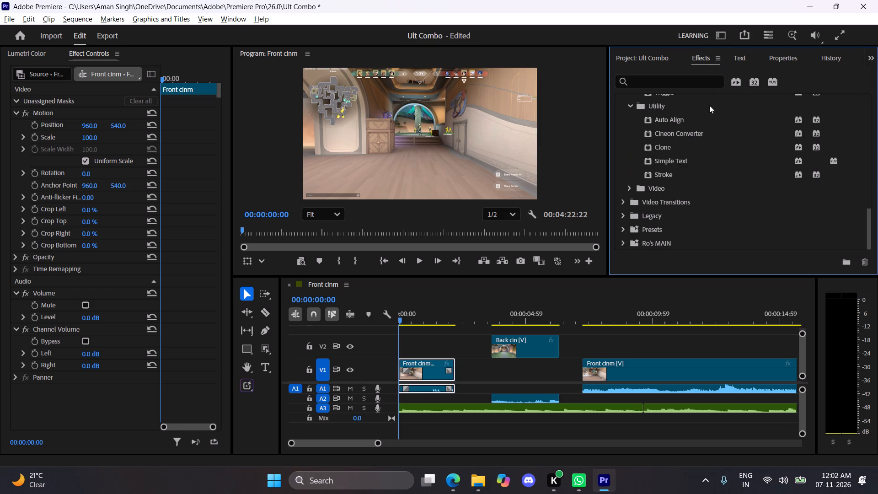
click(827, 61)
click(779, 61)
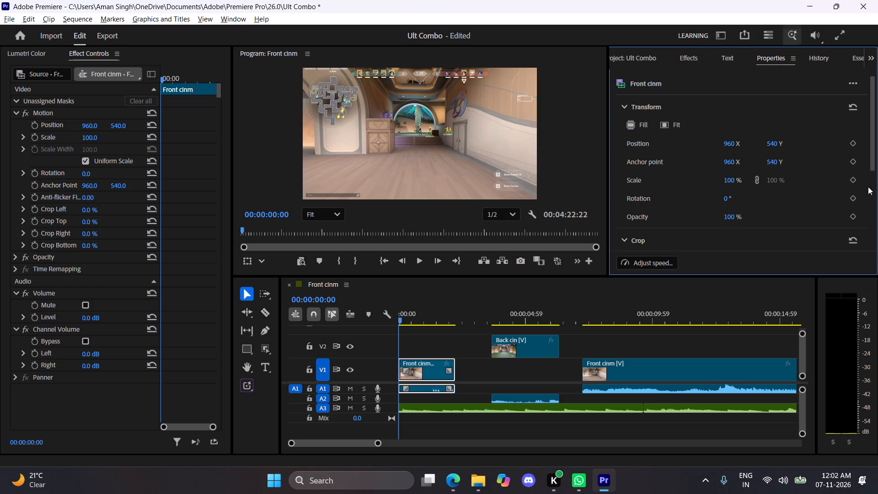
scroll(718, 188, down, 1)
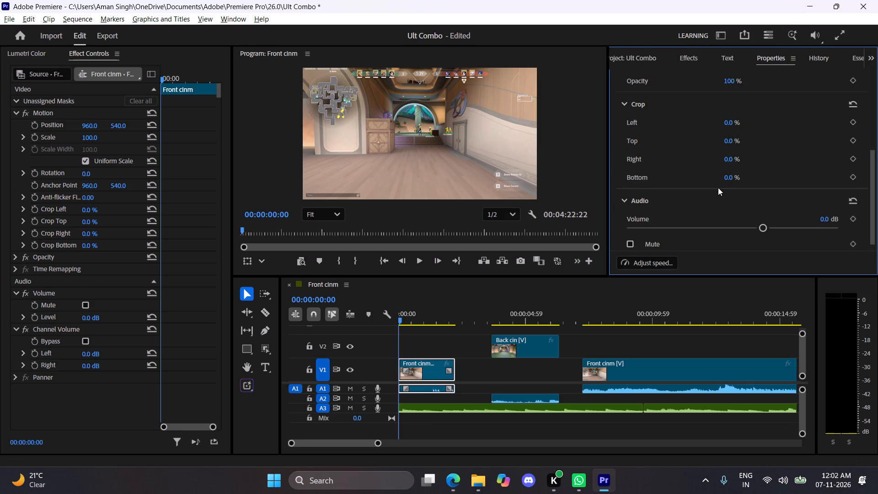
scroll(718, 188, down, 1)
scroll(671, 148, up, 5)
click(625, 107)
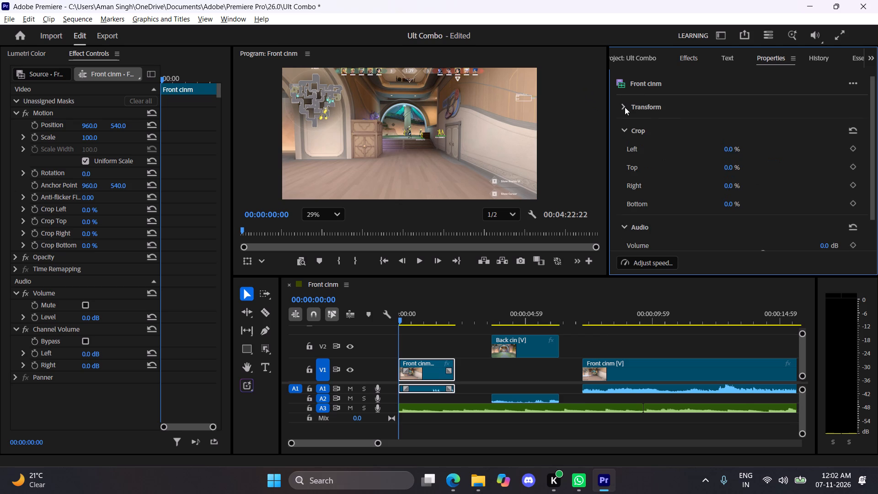
scroll(667, 180, down, 1)
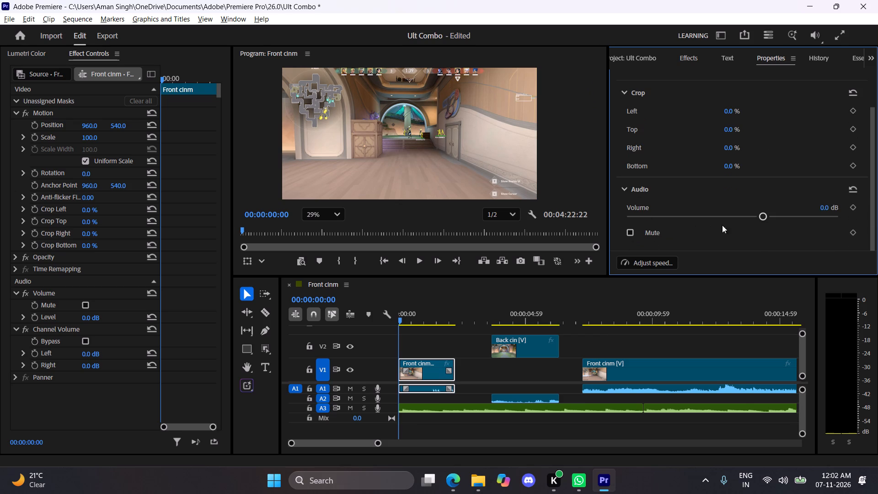
drag(760, 214, 728, 214)
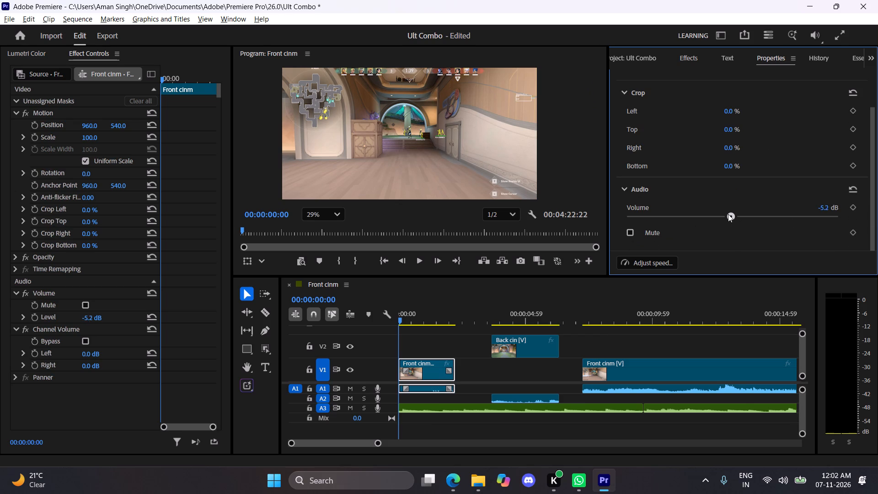
drag(728, 214, 538, 215)
key(space)
key(space)
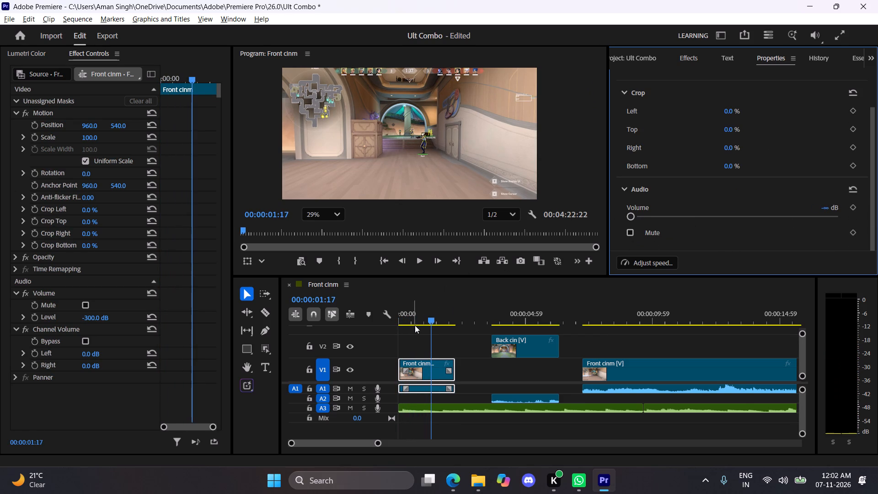
drag(427, 319, 387, 312)
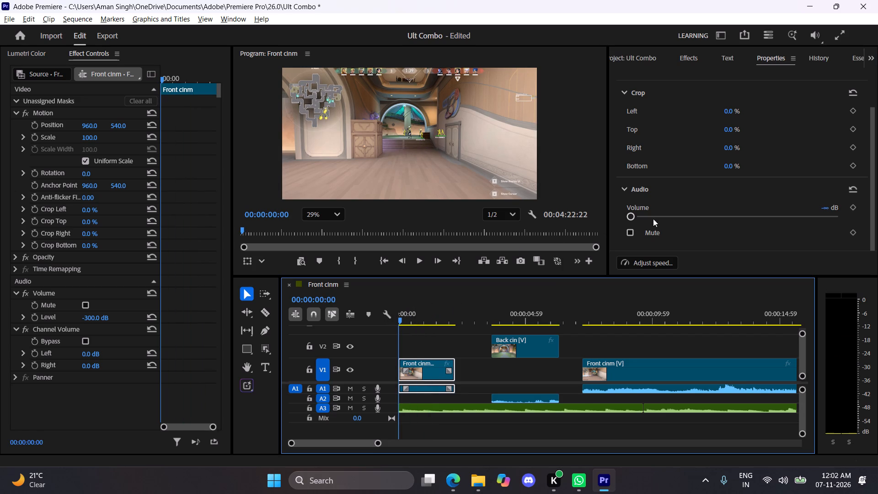
Slow the first Front cinm clip to 70% speed with Optical flow time interpolation.
click(653, 263)
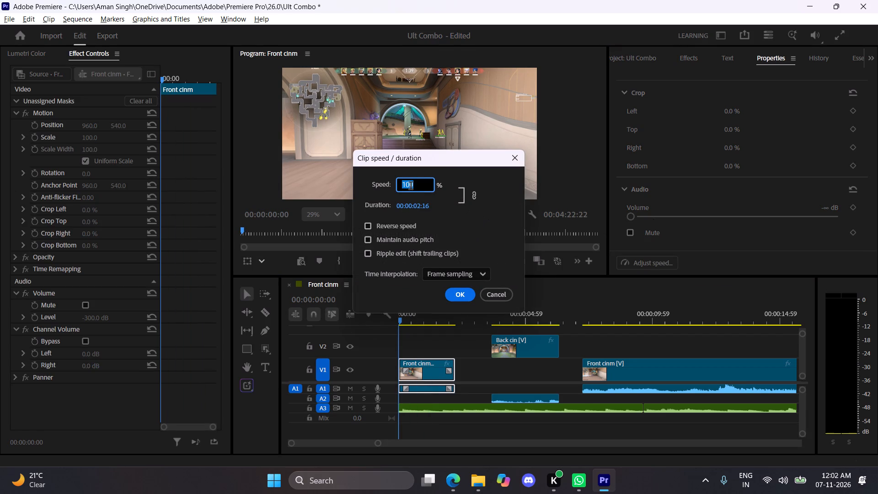
text(70)
click(483, 277)
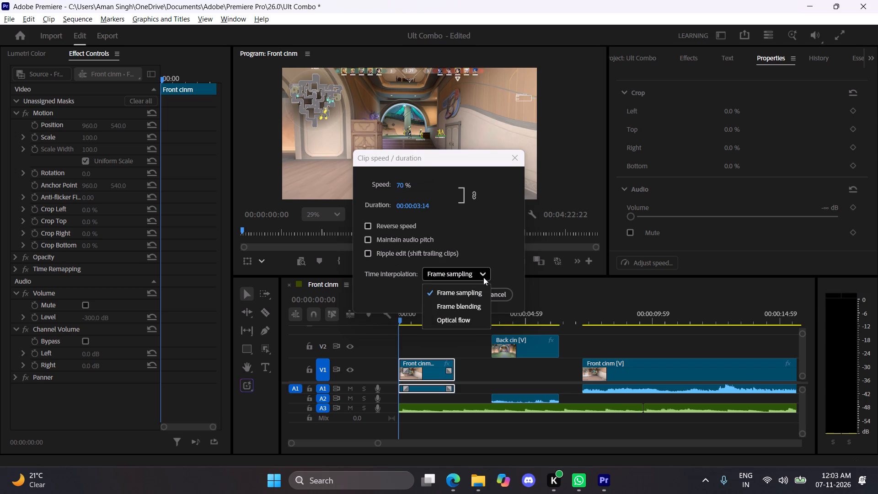
click(462, 318)
click(460, 294)
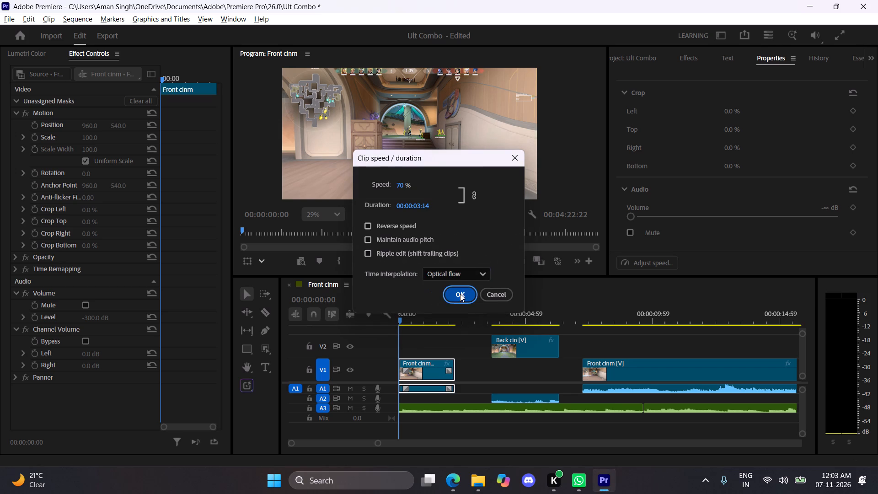
Play the slowed Front cinm clip, move Back cin on V2 earlier to start right where it ends, and play on through Back cin.
key(space)
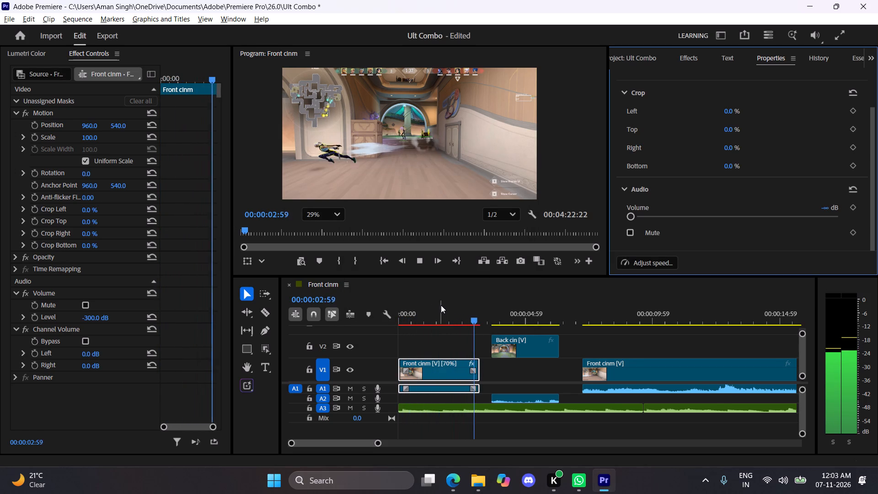
key(space)
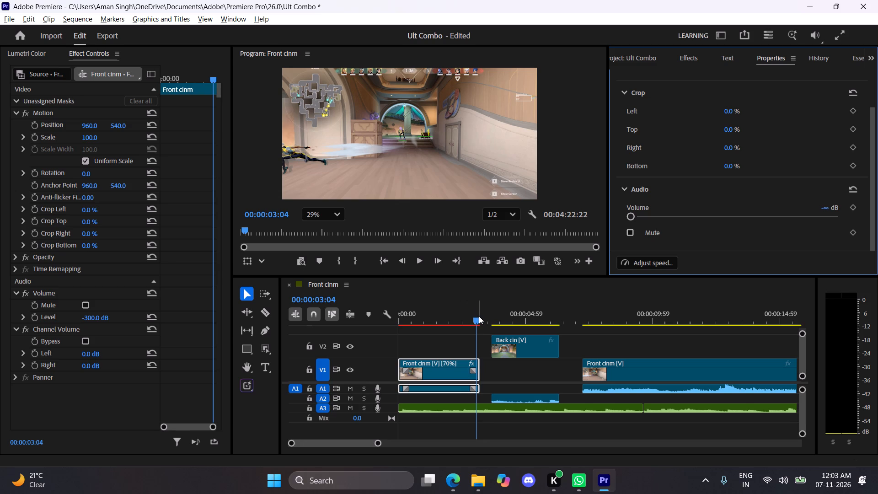
key(space)
drag(525, 341, 515, 341)
key(space)
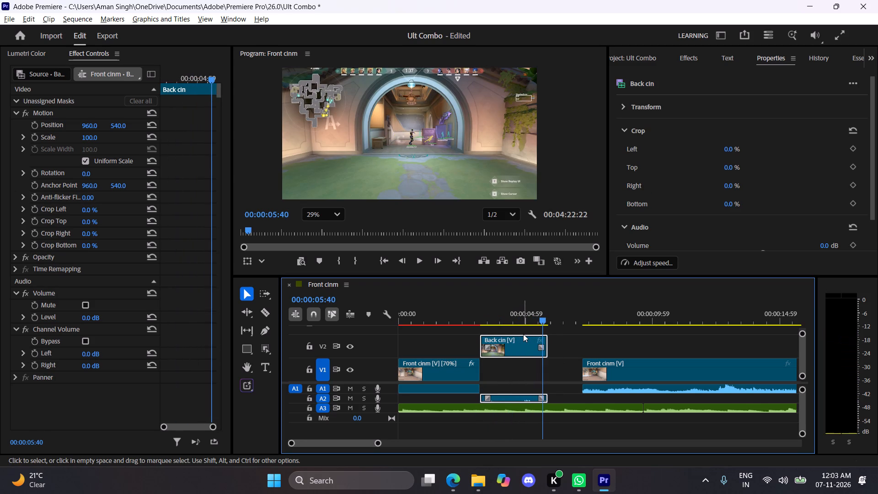
key(space)
key(space)
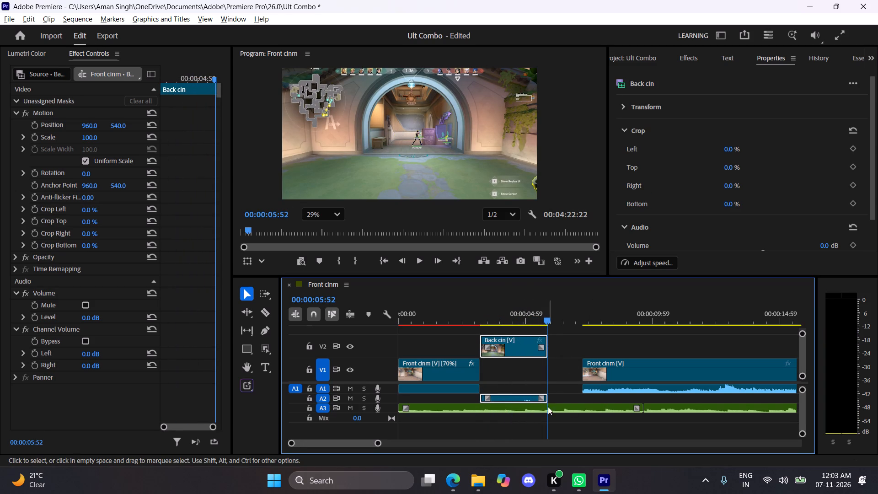
Cut about 2.6 seconds off the start of Skyfall on A3 and shift both remaining segments earlier so they run from 00:00 without gaps.
key(c)
click(465, 409)
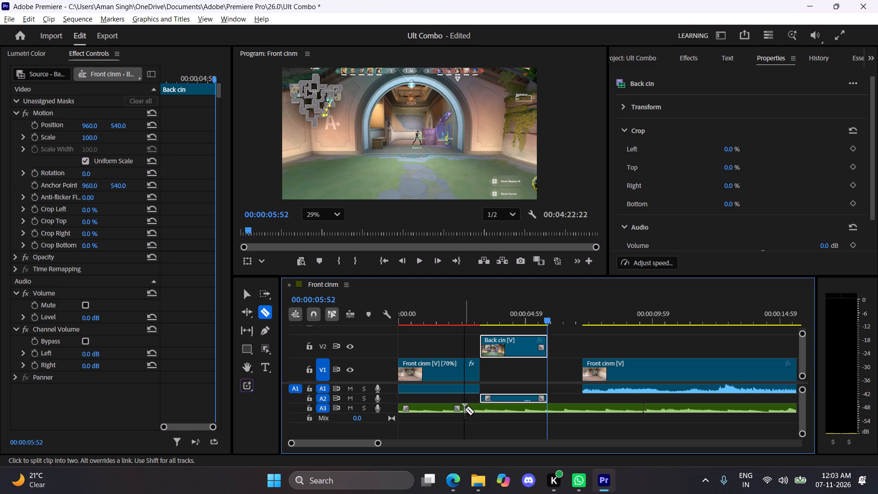
key(v)
click(435, 410)
key(BackSpace)
drag(496, 409, 427, 410)
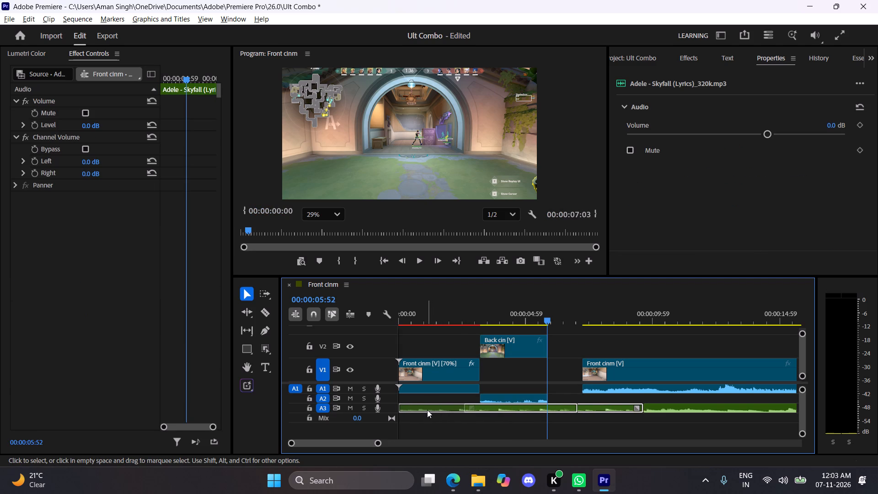
drag(671, 407, 616, 410)
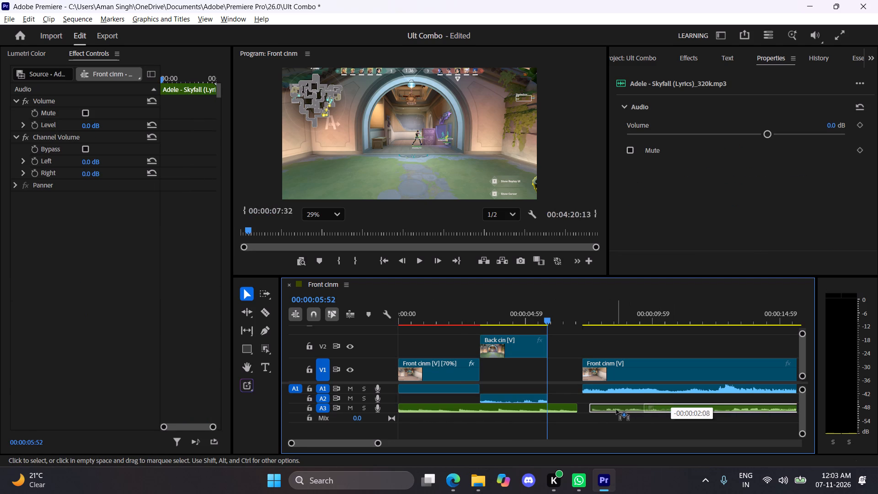
drag(616, 410, 600, 410)
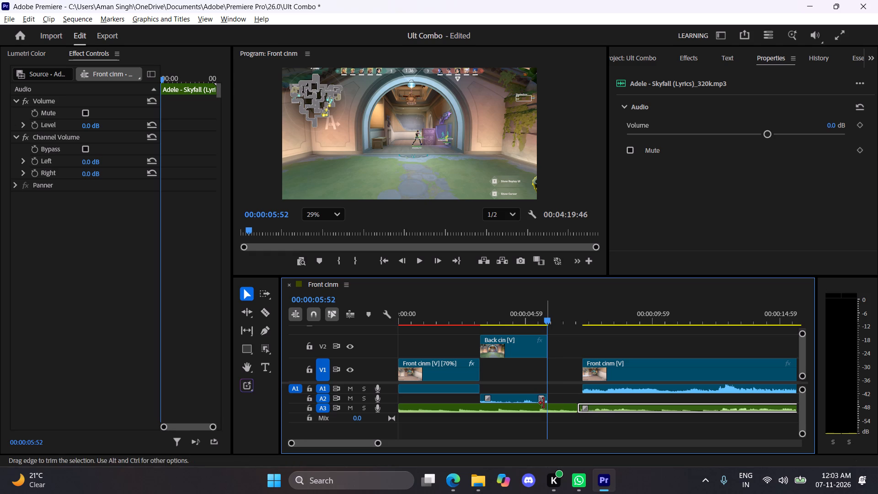
Trim about 2.3 more seconds from the start of Skyfall, shift both segments earlier to close the gaps, and play from the beginning.
key(c)
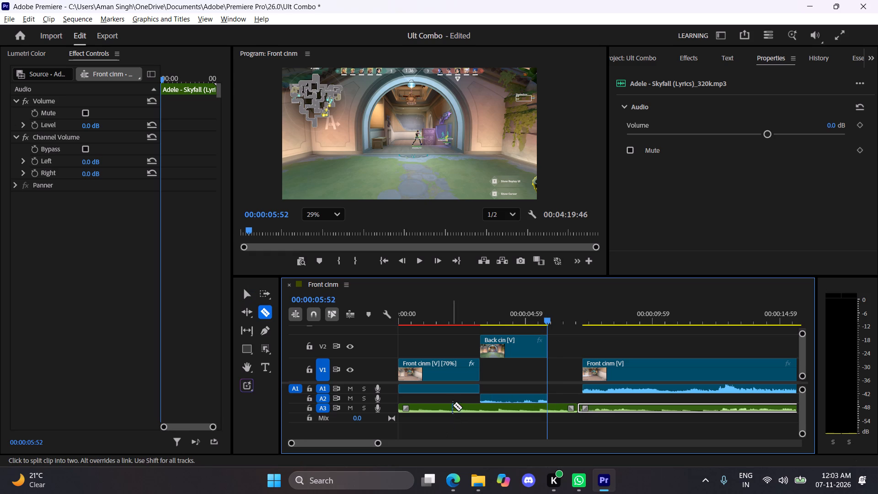
click(456, 407)
key(v)
click(439, 410)
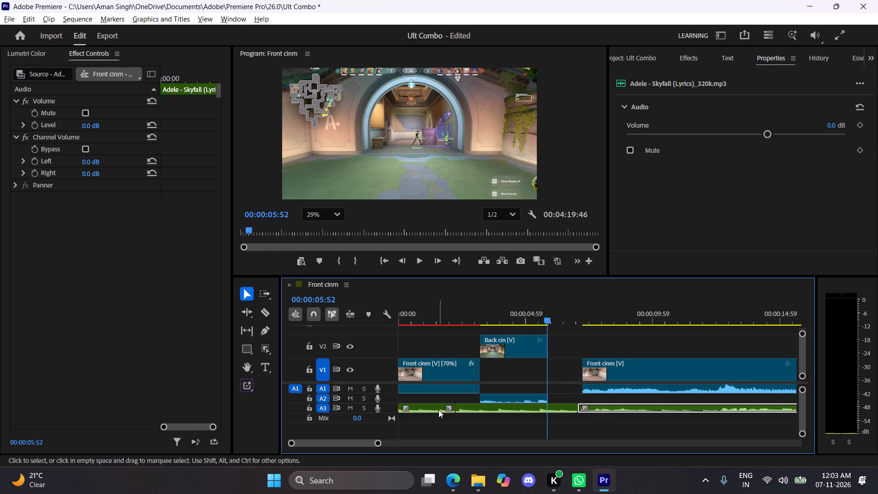
key(BackSpace)
drag(487, 407, 426, 411)
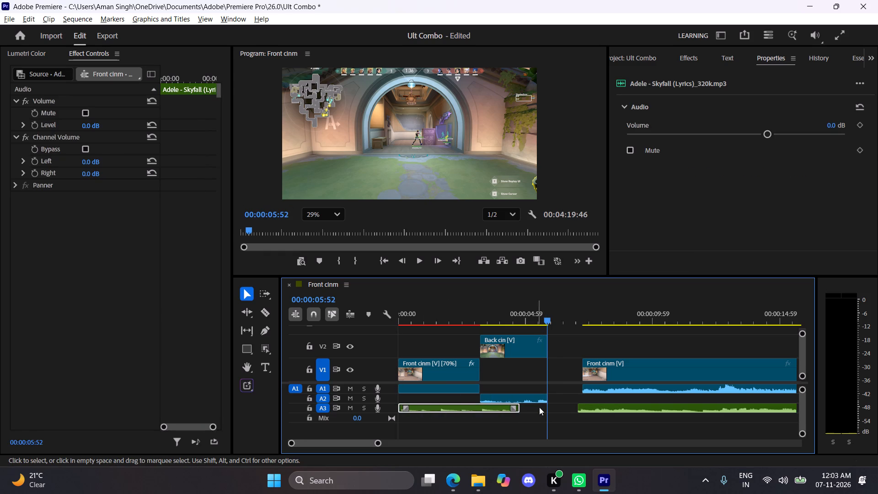
drag(616, 405, 554, 409)
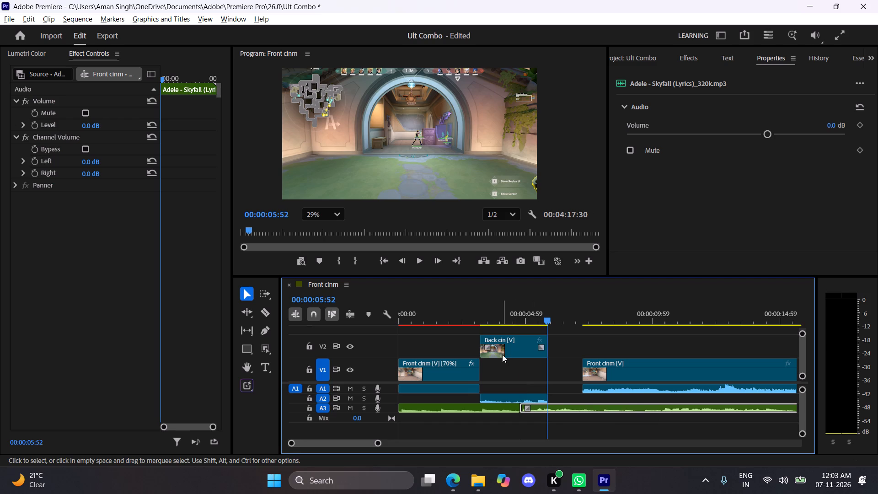
drag(468, 314, 381, 321)
key(space)
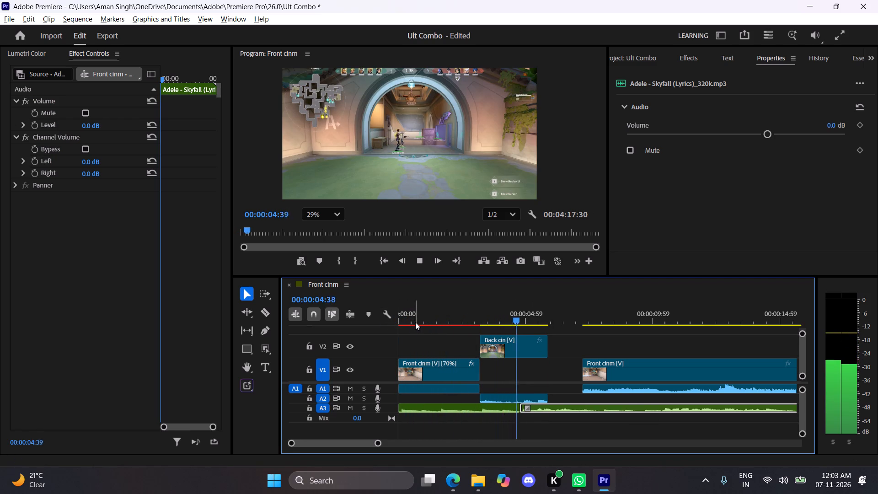
key(space)
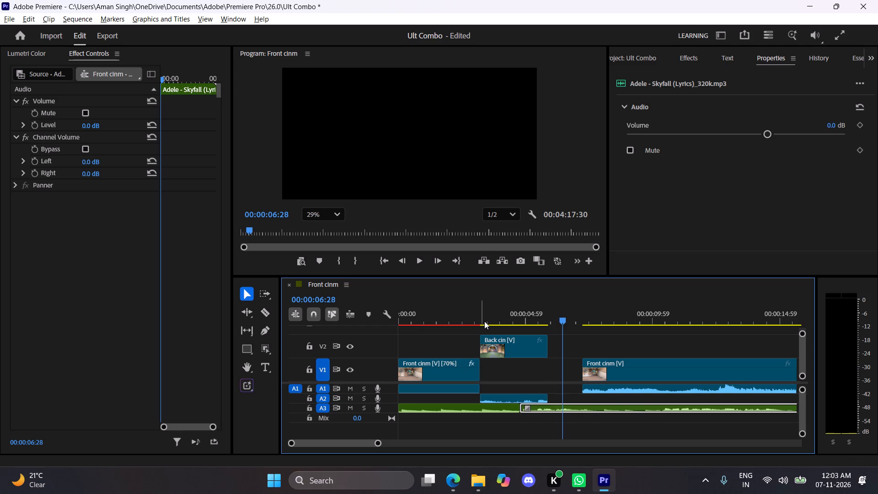
drag(462, 311, 340, 328)
Slow the Back cin clip to 70% speed with Optical flow time interpolation.
click(510, 346)
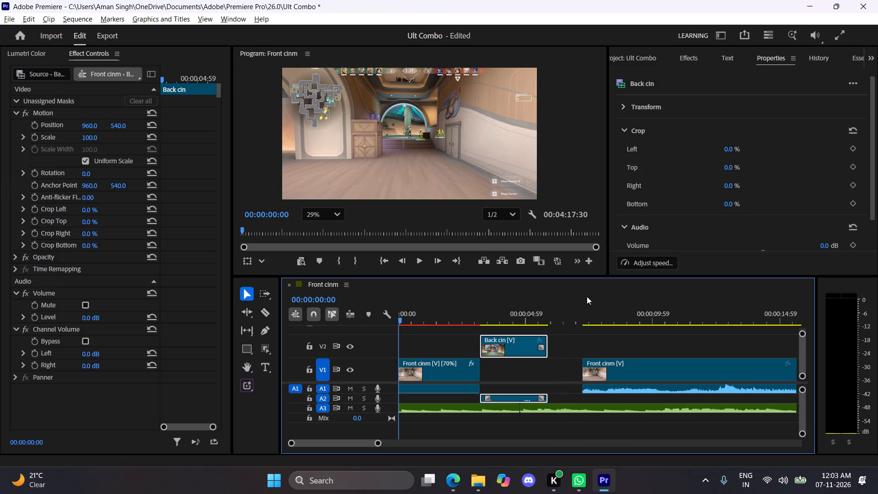
click(636, 265)
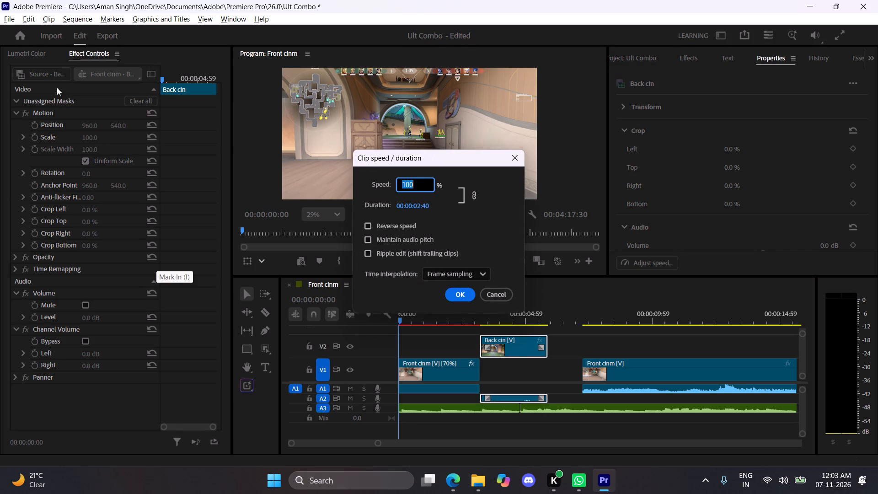
text(70)
click(454, 266)
click(457, 274)
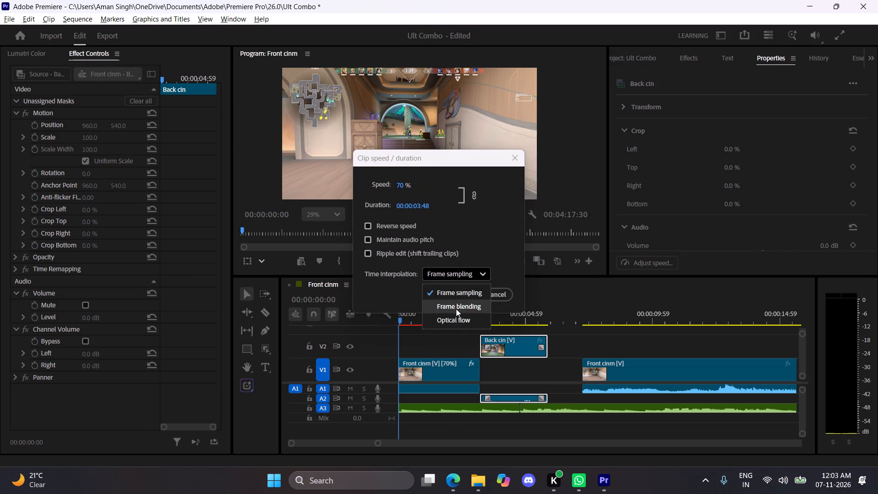
click(456, 321)
click(460, 295)
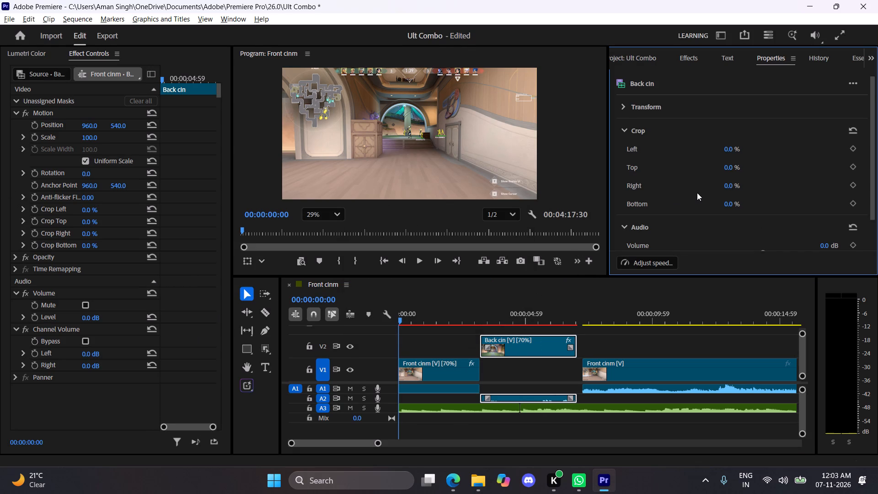
Lower the Back cin clip's audio volume to the minimum, -∞ dB.
scroll(697, 193, down, 20)
scroll(697, 193, down, 3)
drag(745, 215, 524, 215)
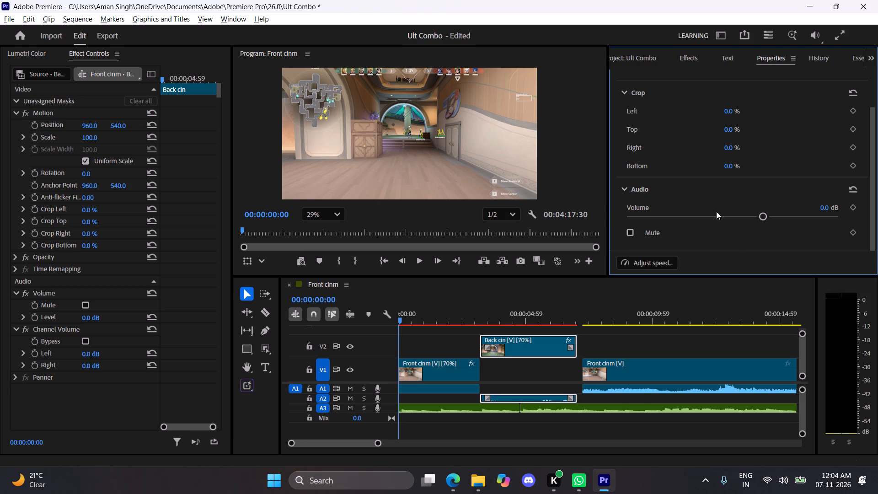
drag(764, 215, 509, 226)
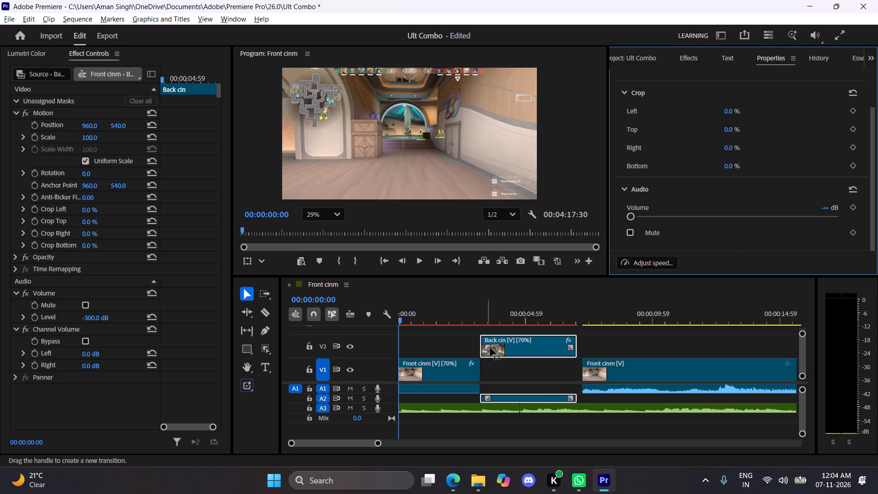
Play the sequence from the start to check the slowed Front cinm and Back cin clips against the music.
drag(427, 316, 384, 316)
key(space)
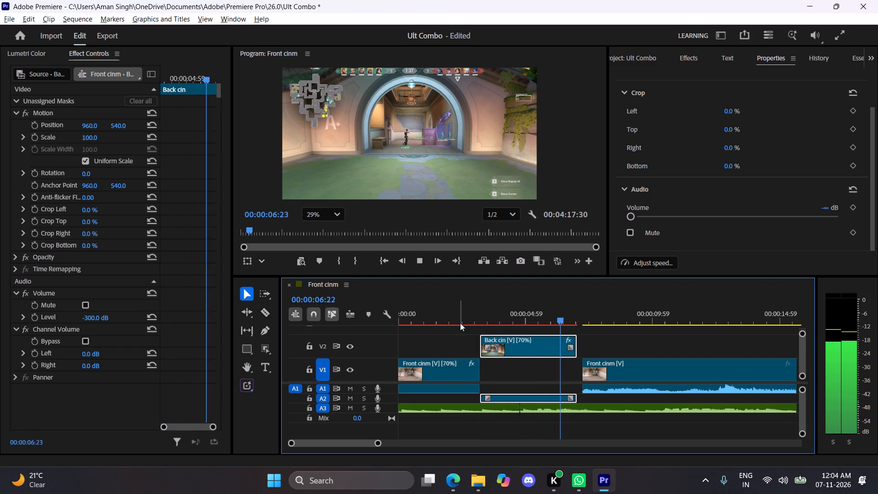
key(space)
drag(474, 322, 375, 319)
key(space)
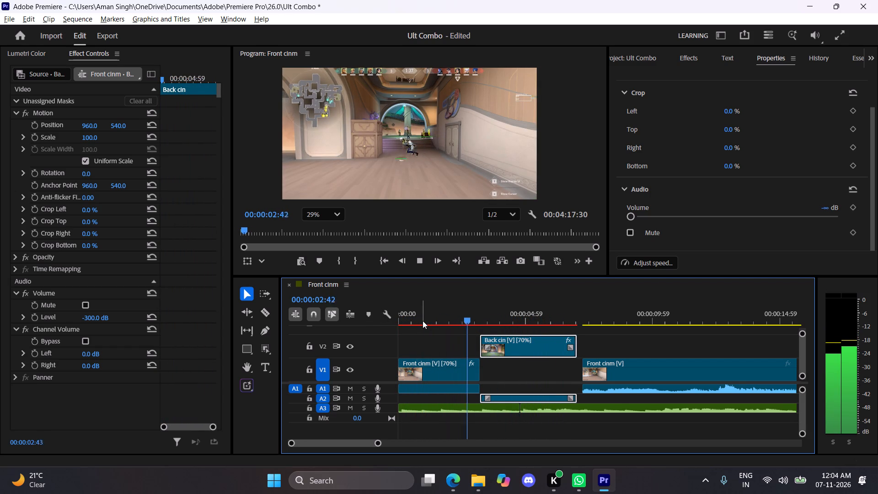
key(space)
drag(430, 318, 402, 322)
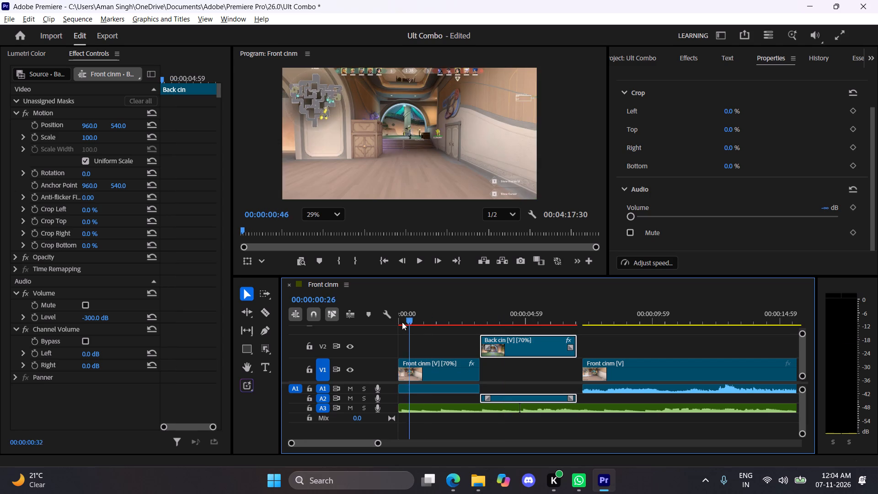
drag(402, 322, 390, 322)
key(space)
key(space)
drag(425, 321, 392, 315)
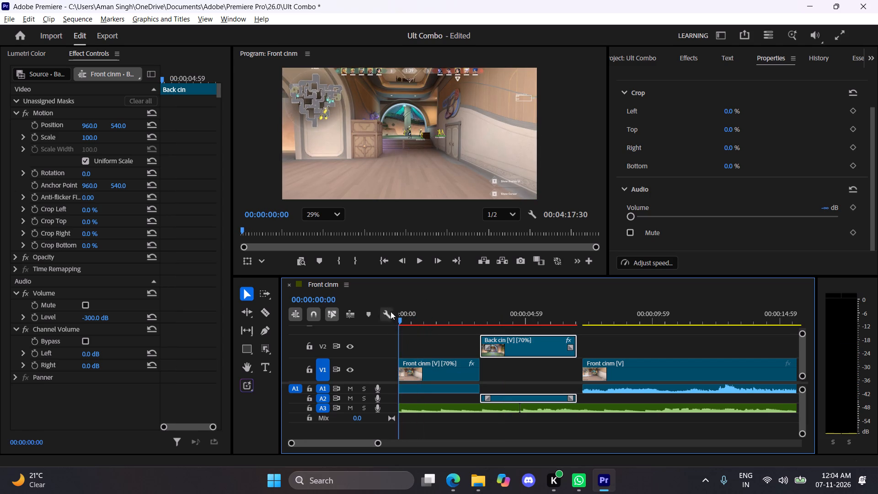
Find the Lumetri Color effect among the Color Correction effects and apply it to the first Front cinm clip on V1.
click(690, 66)
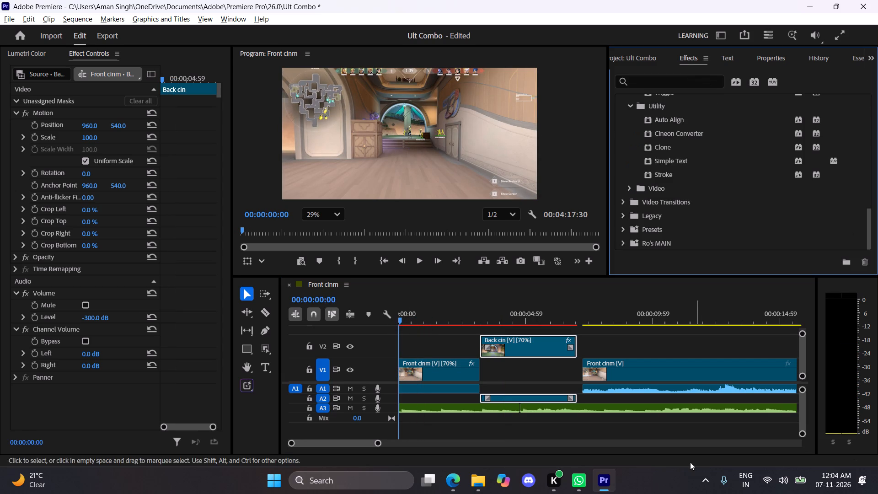
scroll(685, 197, down, 2)
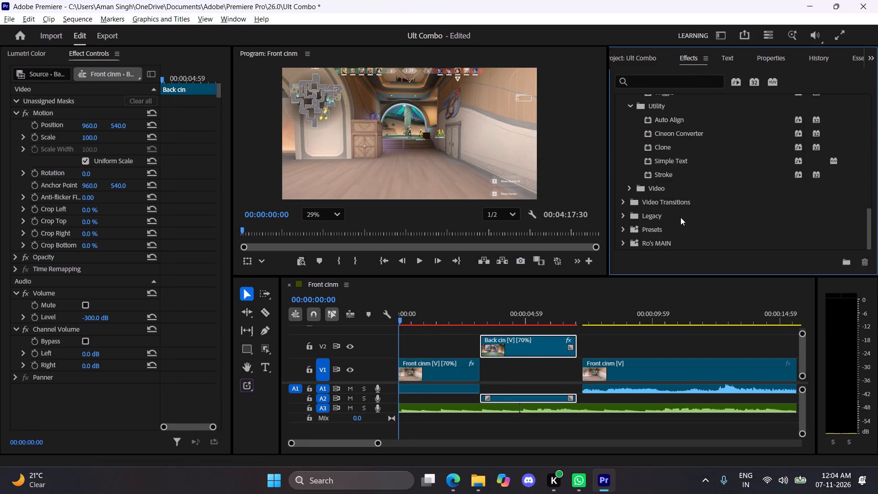
scroll(680, 217, up, 3)
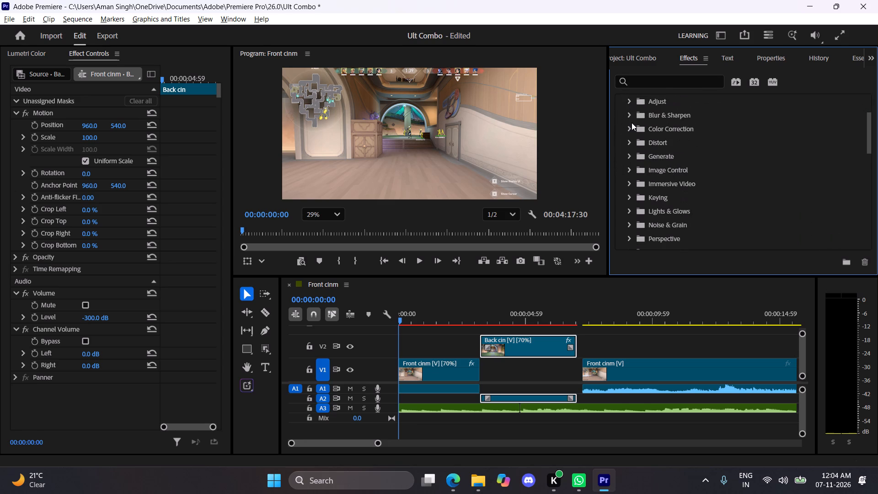
click(628, 114)
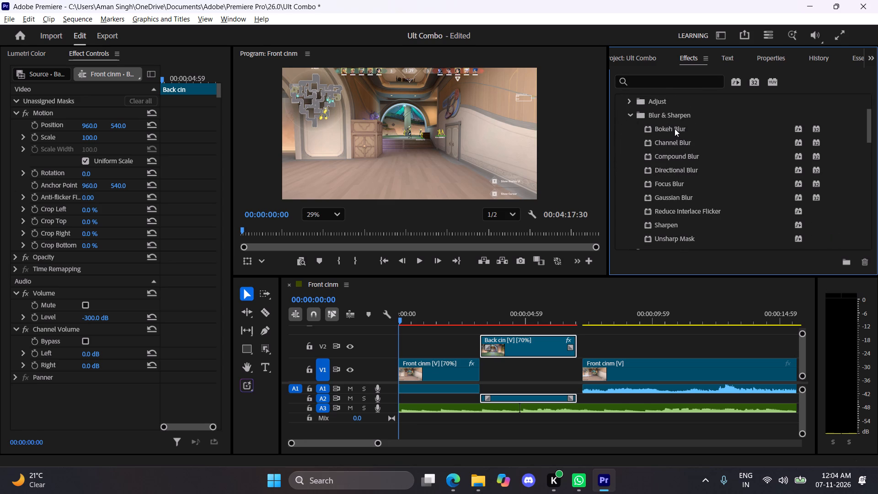
scroll(681, 165, down, 1)
scroll(681, 165, up, 1)
scroll(681, 165, down, 1)
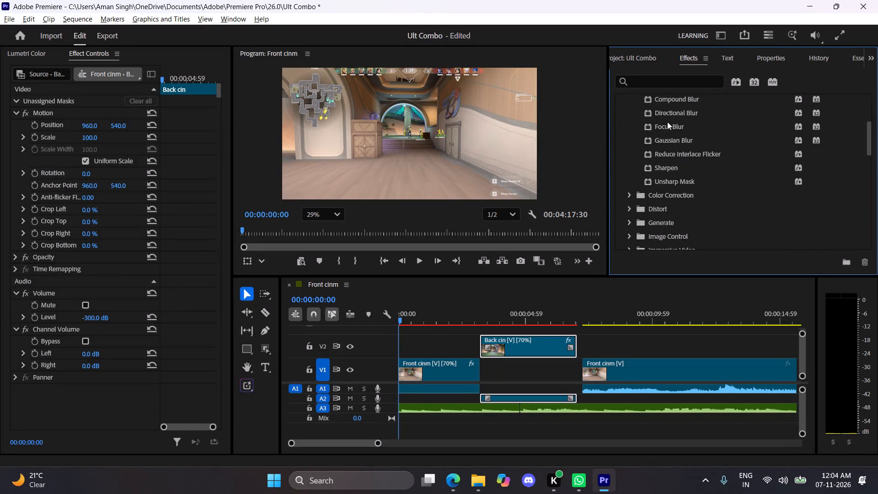
click(627, 158)
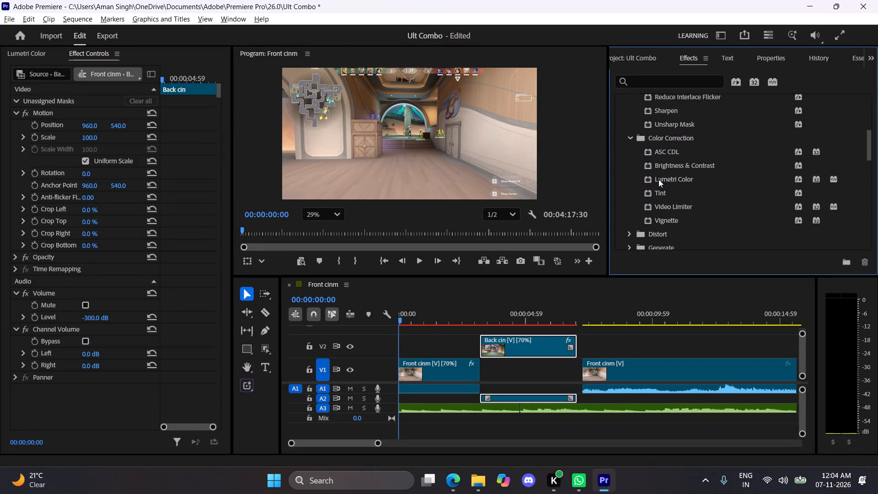
click(658, 179)
drag(670, 178, 412, 376)
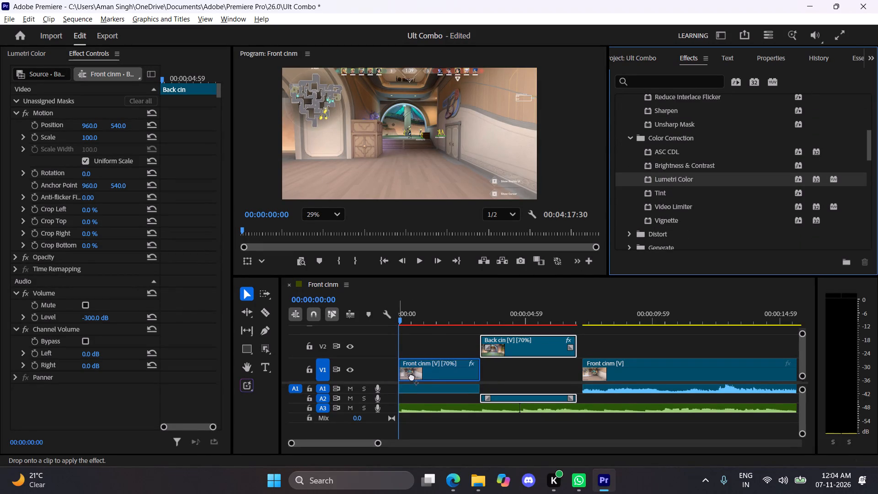
drag(412, 376, 425, 374)
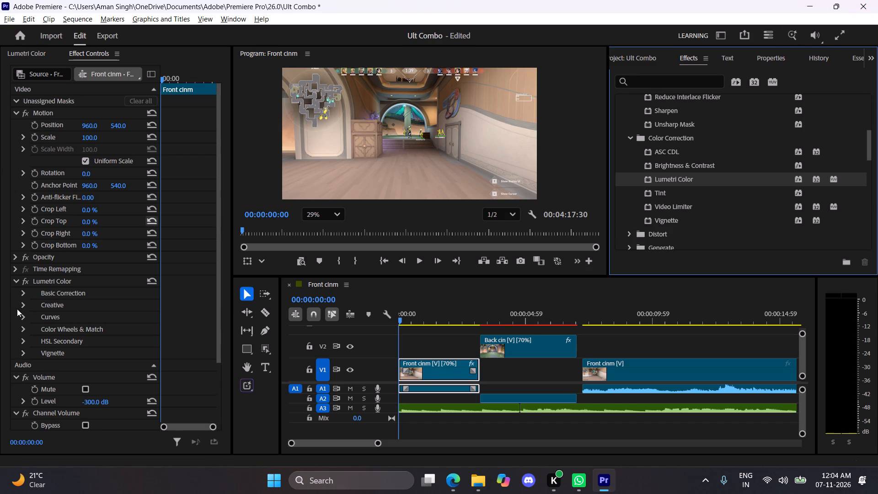
Look into the Lumetri Color effect's Basic Correction settings and remove the effect from the first Front cinm clip.
scroll(64, 338, down, 1)
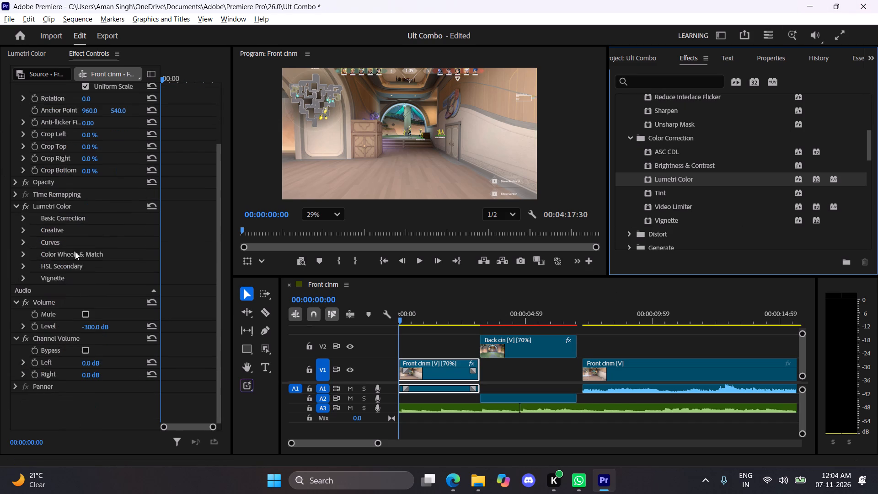
click(68, 208)
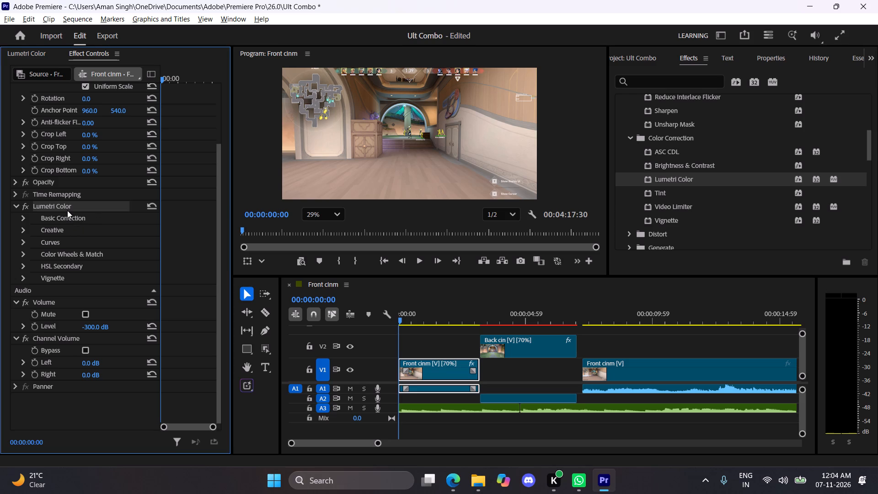
double_click(65, 218)
click(23, 220)
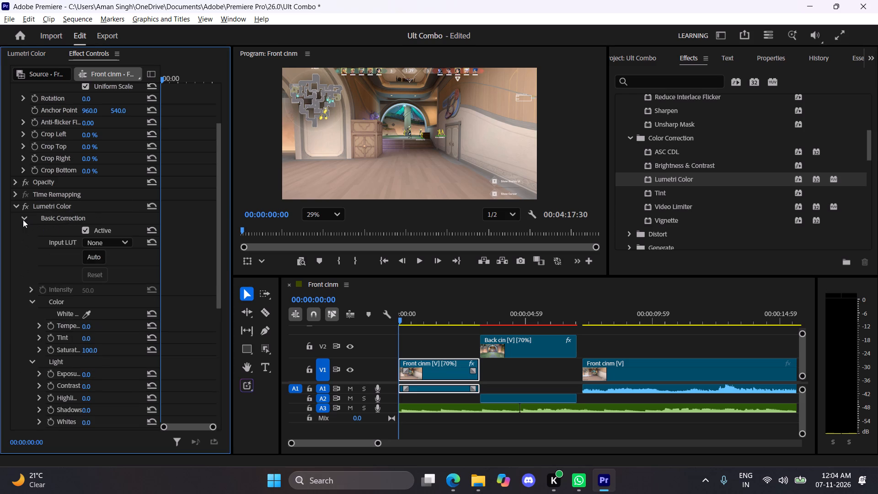
click(23, 220)
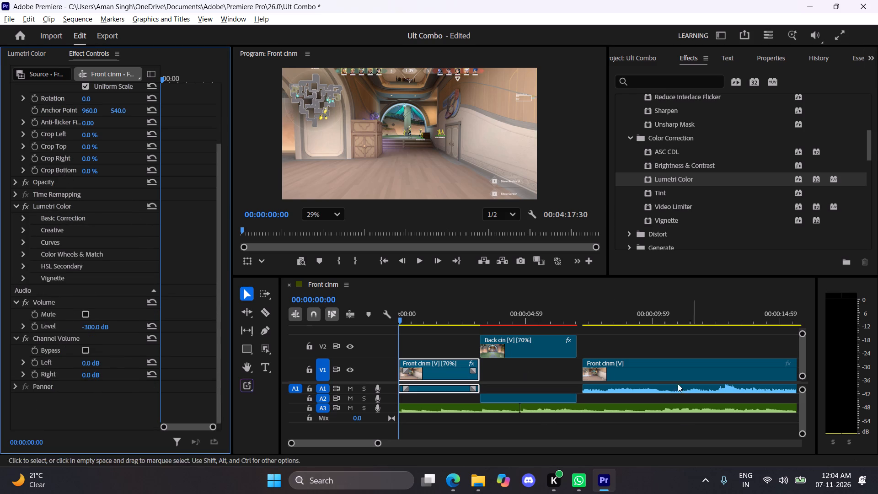
click(64, 203)
right_click(64, 203)
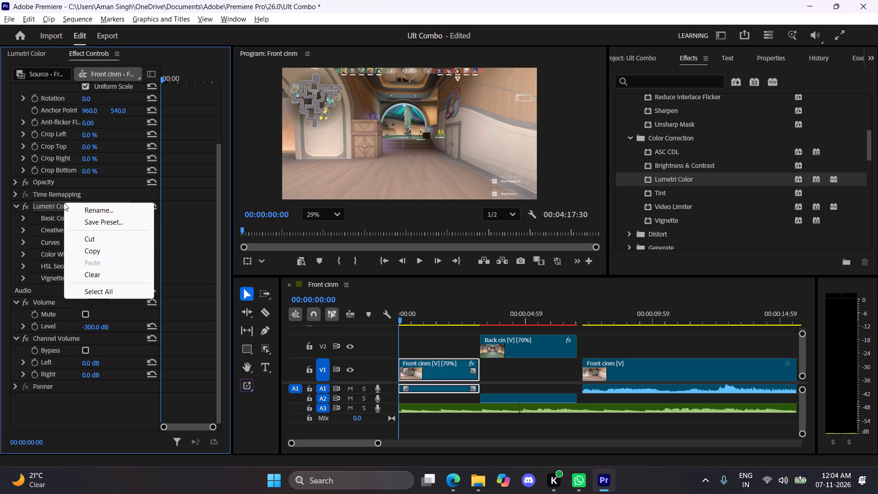
click(96, 270)
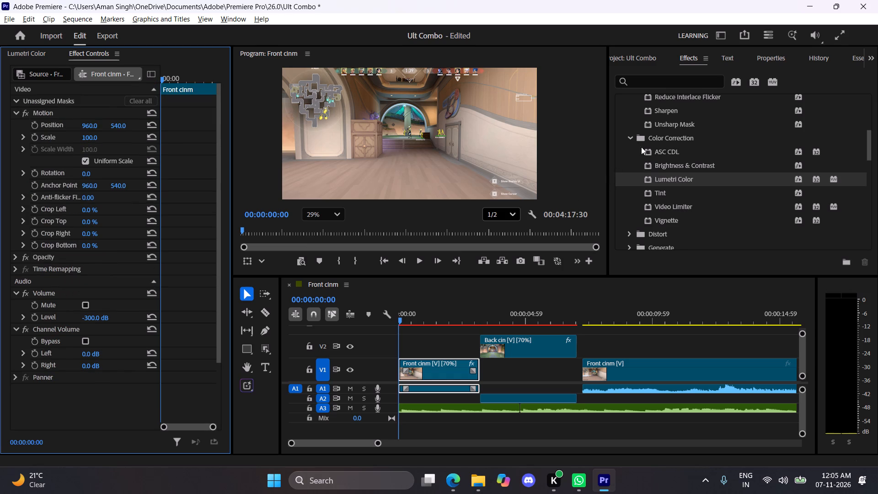
Browse the video effects and the video transition categories, including Lights & Blurs, Slide, Smart Tools, Text and Transformers.
click(630, 137)
scroll(637, 123, up, 1)
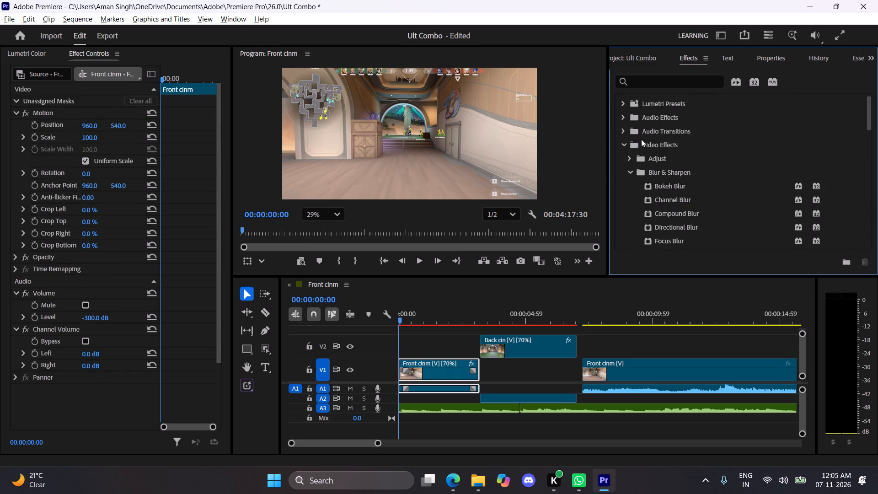
click(632, 173)
scroll(647, 179, down, 1)
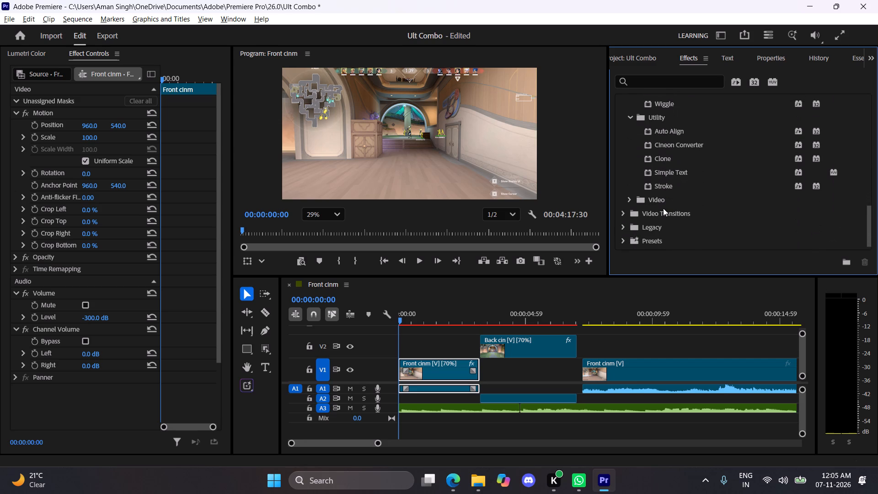
click(632, 198)
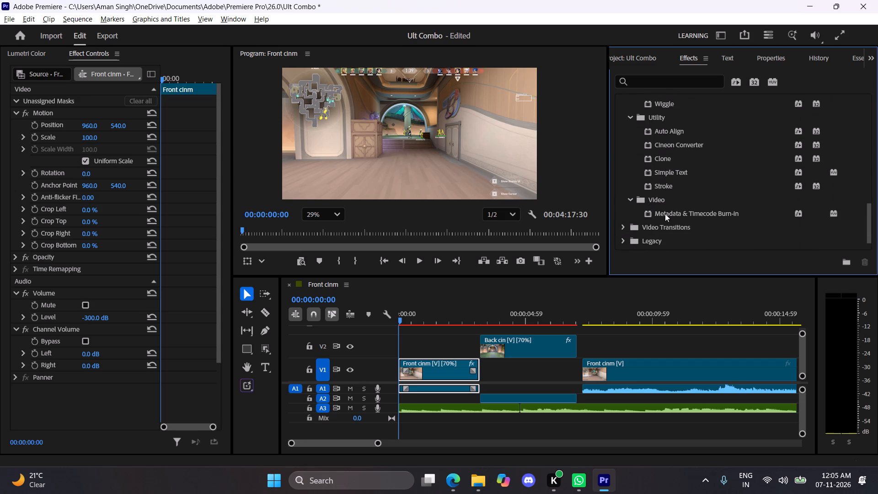
click(621, 230)
scroll(675, 213, down, 1)
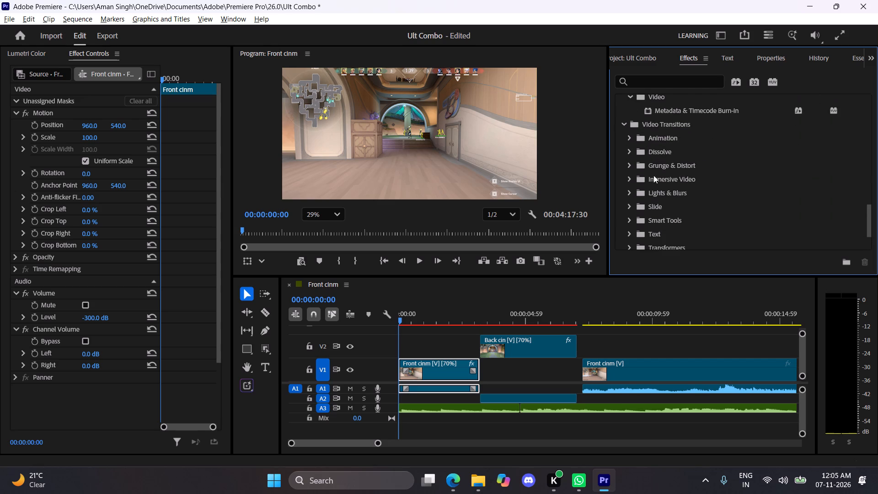
click(628, 135)
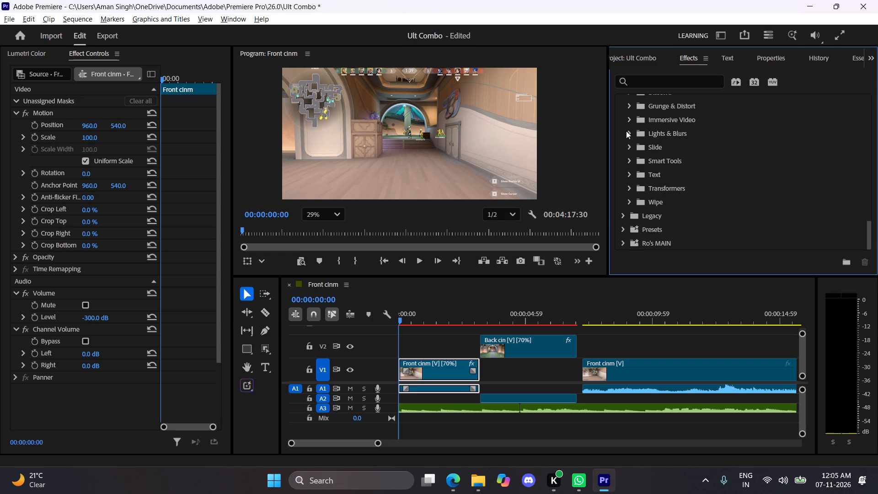
click(629, 133)
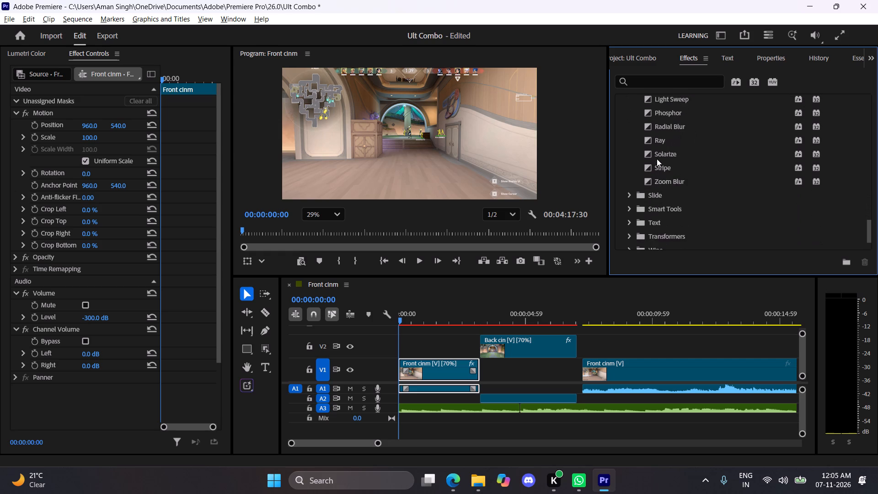
click(629, 197)
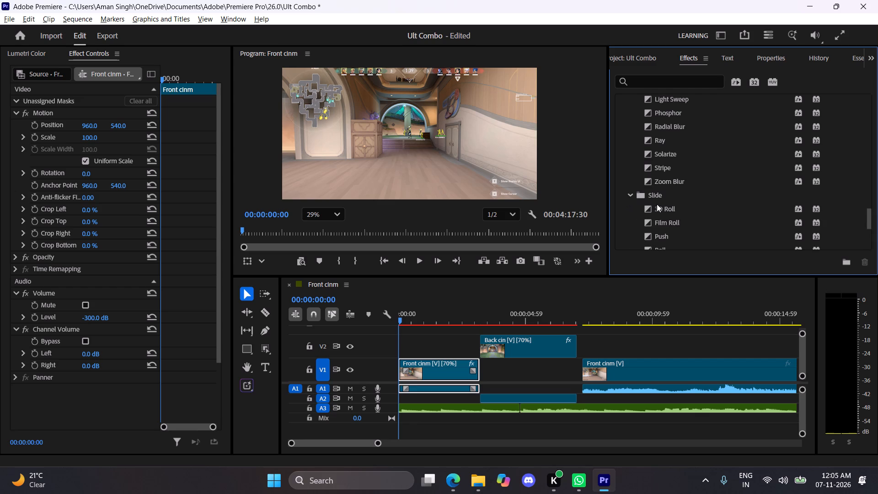
scroll(657, 204, down, 1)
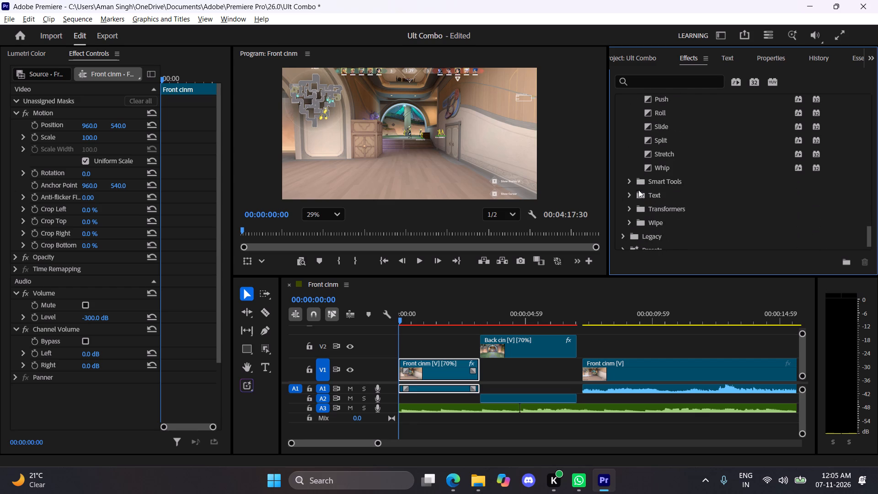
double_click(627, 183)
click(632, 171)
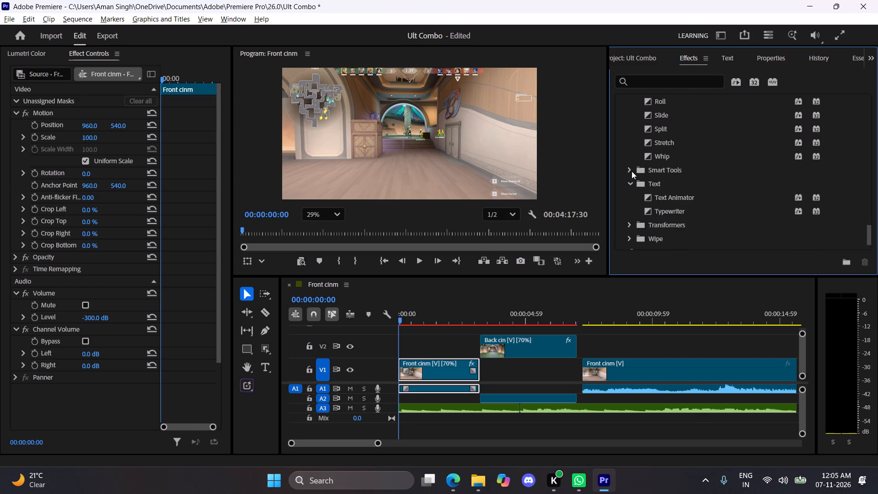
click(632, 171)
click(626, 171)
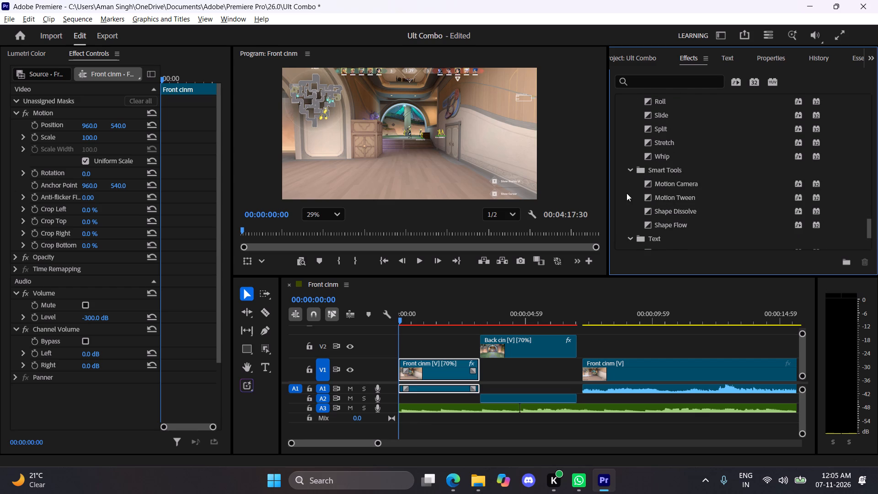
scroll(682, 198, down, 1)
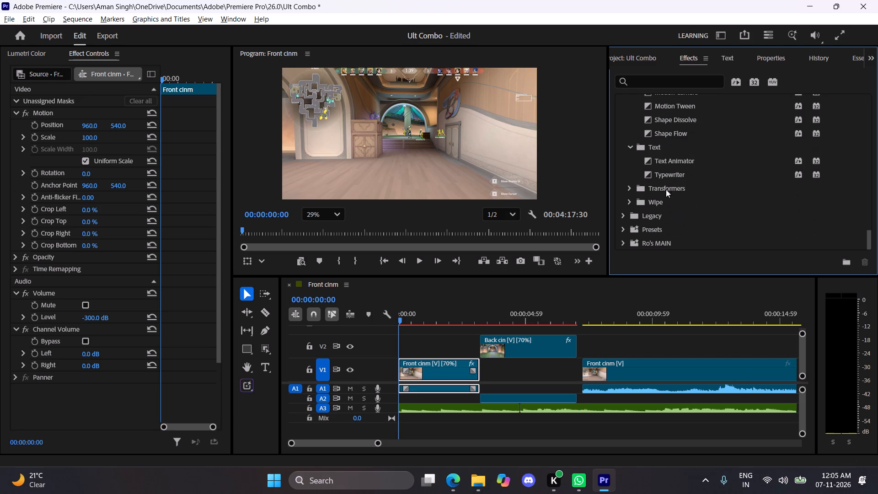
scroll(666, 189, down, 1)
click(630, 188)
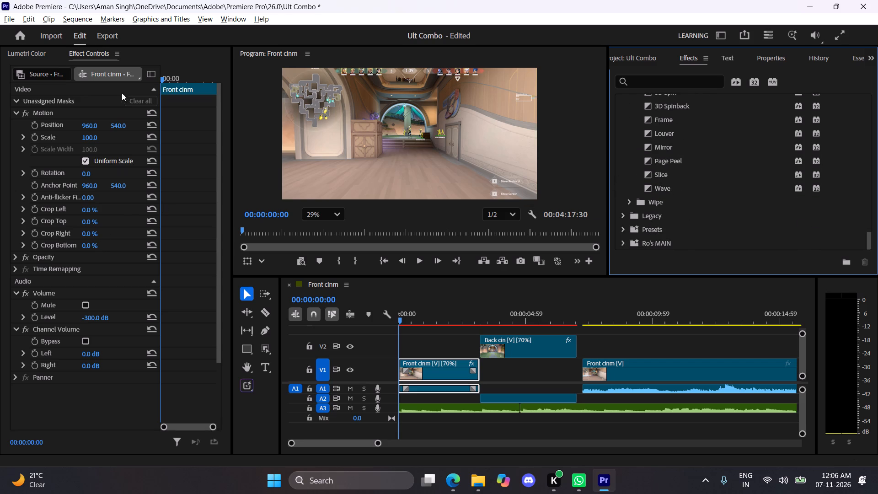
Collapse the first Front cinm clip's Motion, Volume and Channel Volume properties and expand its Opacity properties.
drag(161, 79, 144, 82)
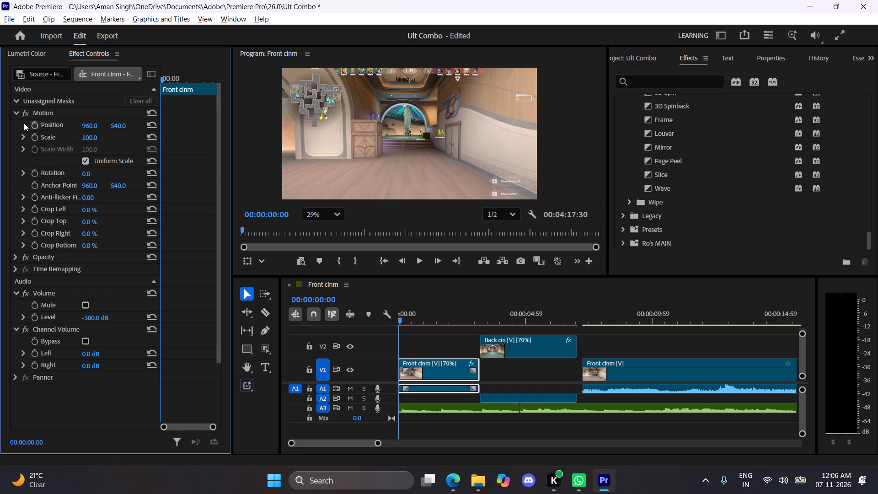
click(15, 112)
click(15, 135)
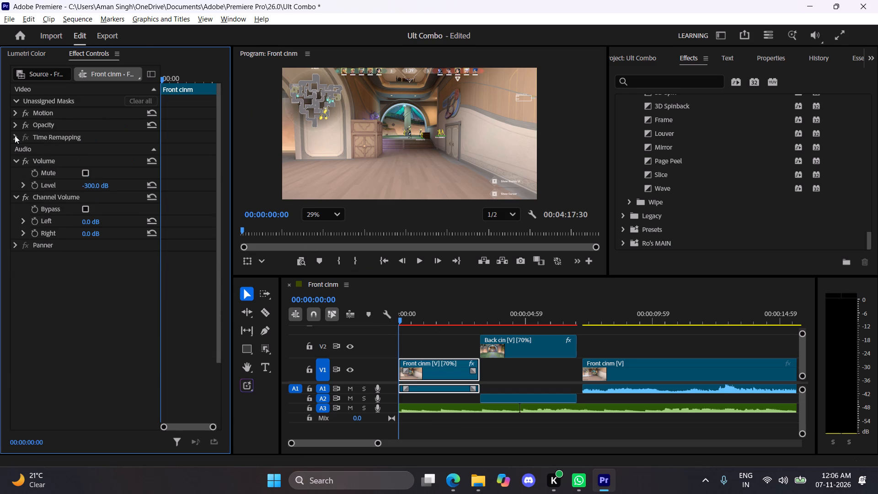
click(16, 138)
click(18, 159)
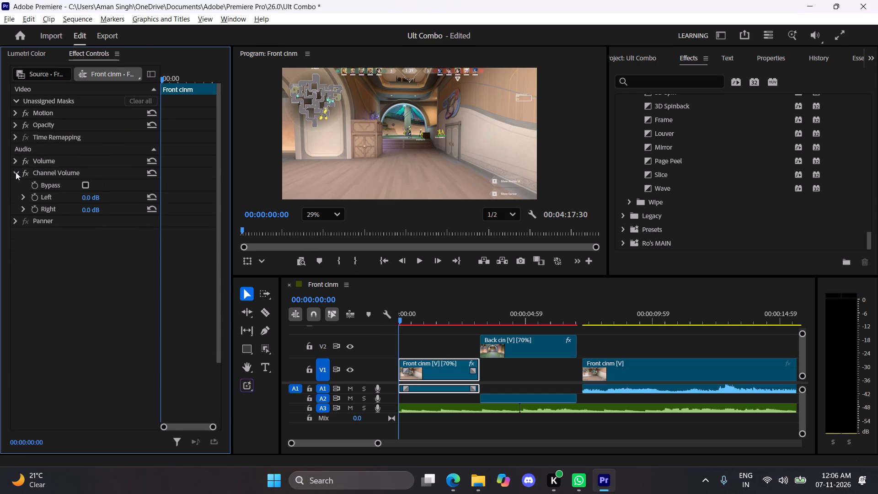
click(17, 173)
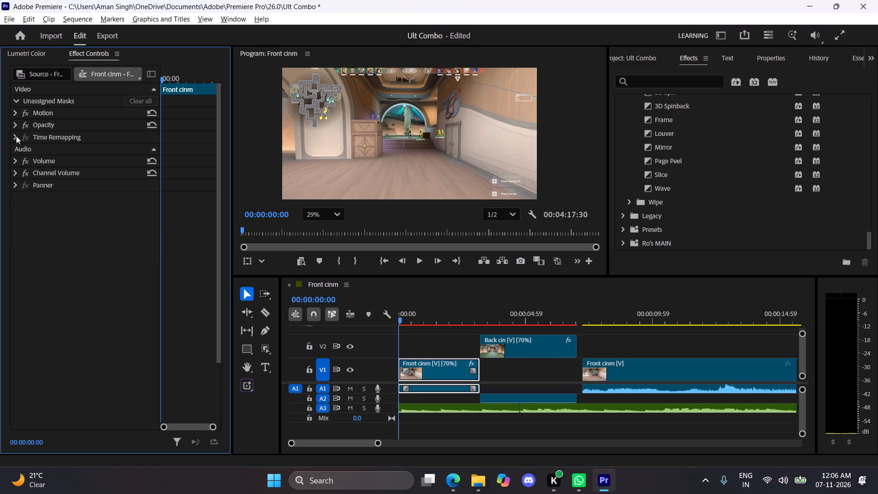
click(16, 136)
click(16, 134)
click(15, 126)
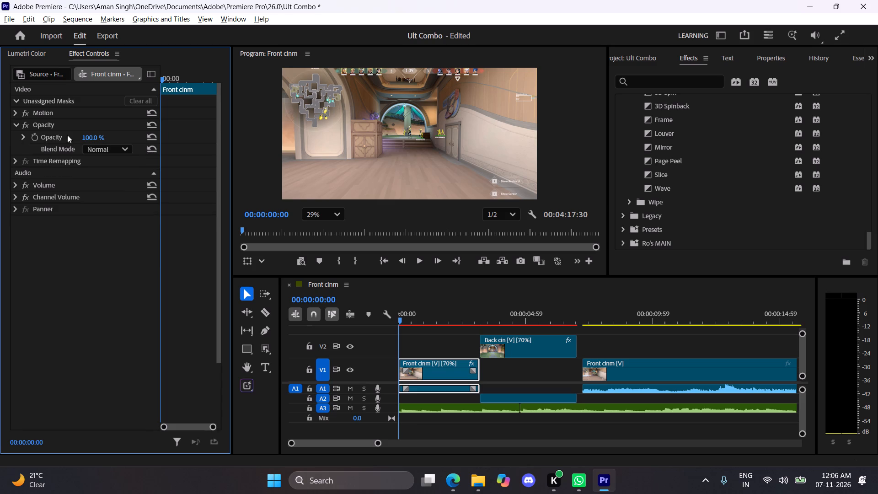
Preview the opening moments and cut the first Front cinm clip at 00:00:00:45.
drag(162, 79, 167, 79)
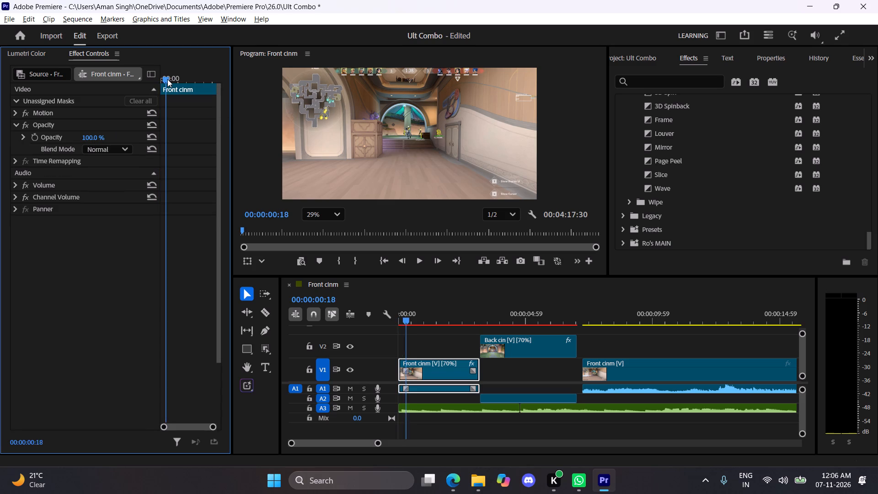
drag(167, 79, 152, 79)
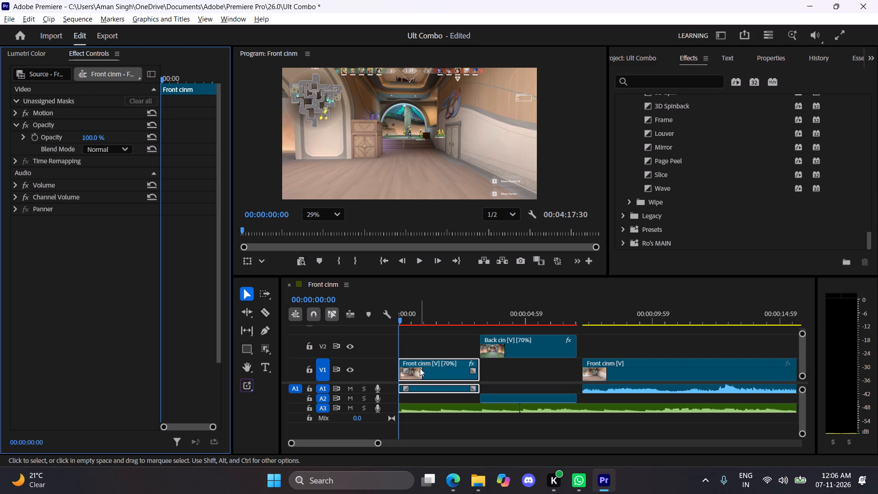
key(space)
key(space)
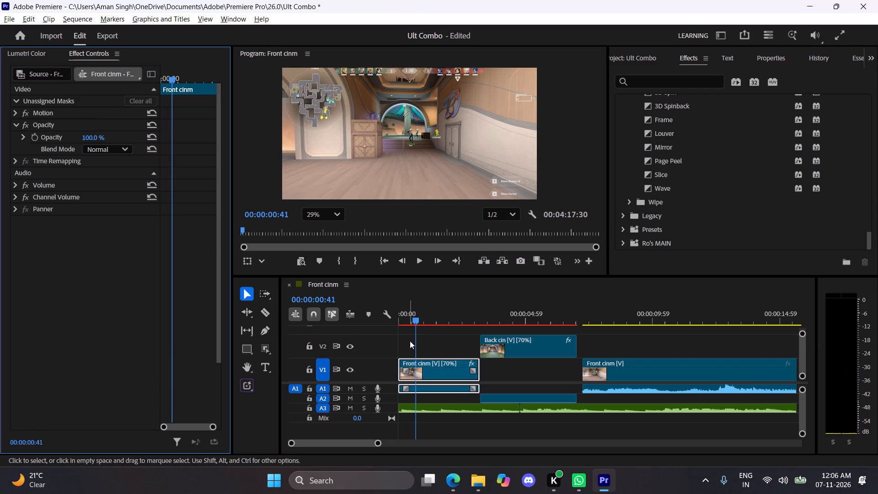
click(414, 320)
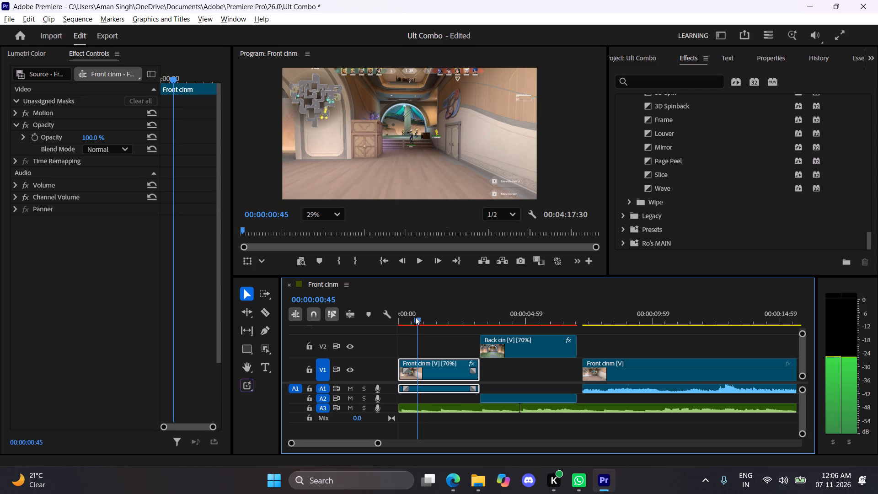
key(c)
click(419, 366)
key(v)
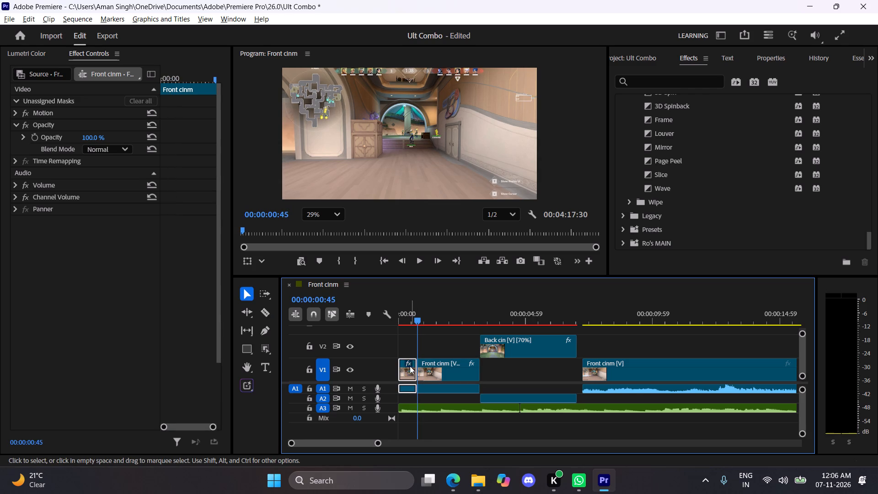
Keyframe the short opening Front cinm piece's opacity from 0% at its start to 100% at 00:00:00:44.
drag(415, 321, 382, 321)
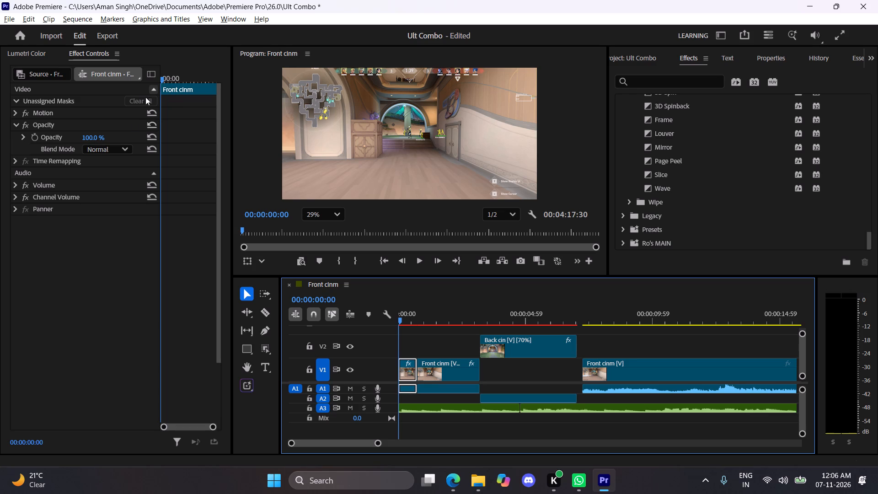
drag(94, 135, 86, 135)
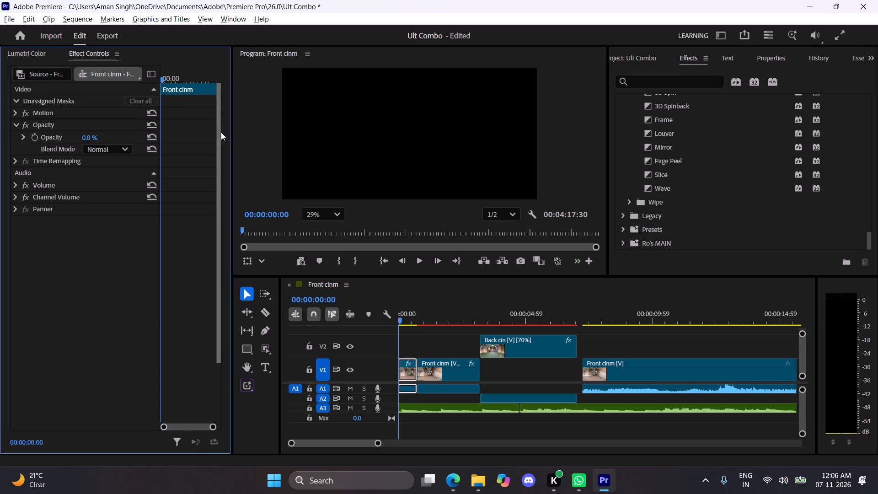
click(36, 138)
drag(163, 80, 168, 80)
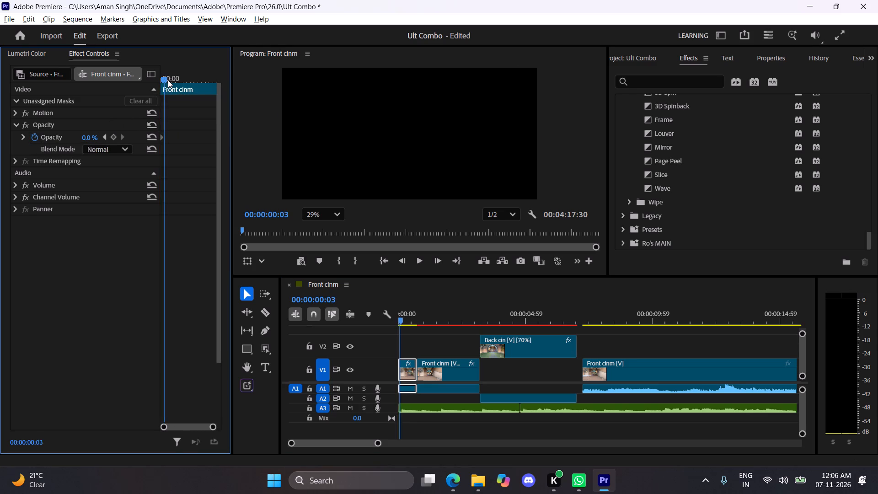
drag(168, 80, 263, 88)
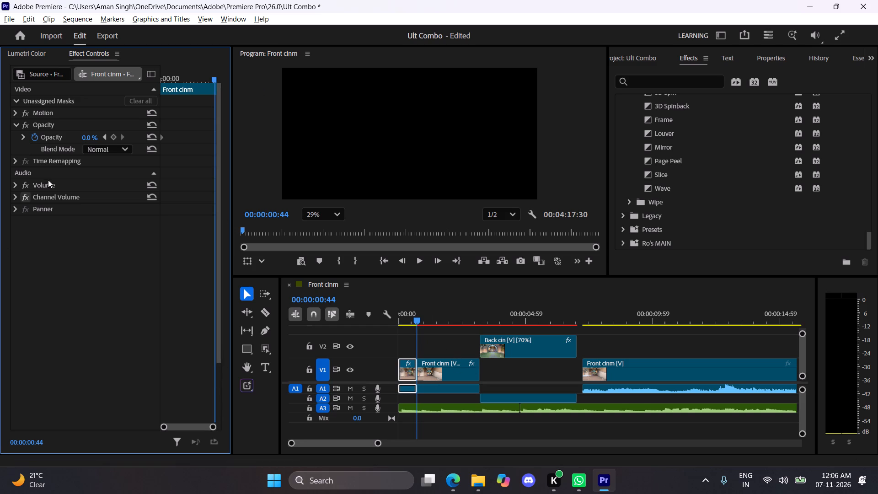
click(151, 133)
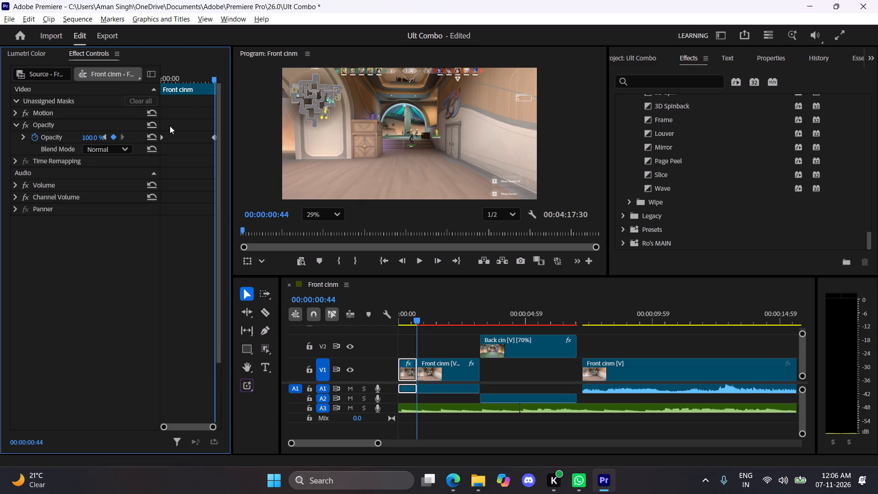
Apply Ease In and Ease Out to both opacity keyframes of the opening Front cinm piece.
click(161, 138)
ctrl+click(213, 137)
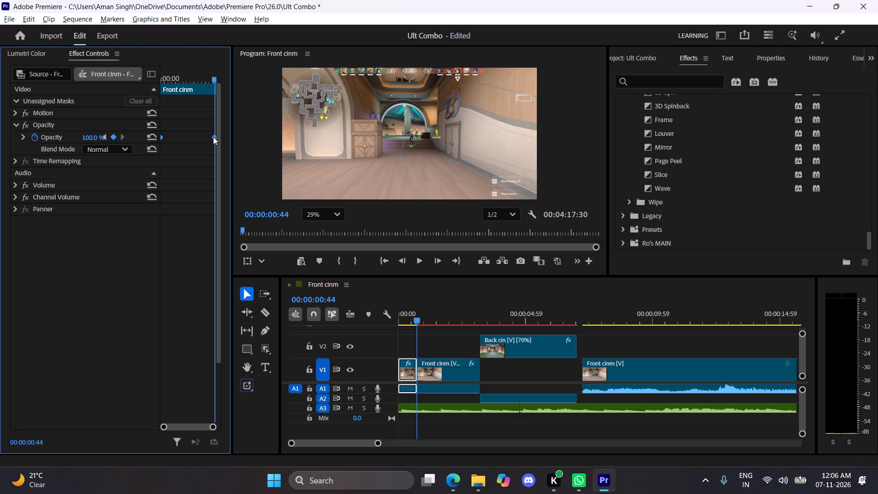
ctrl+right_click(213, 137)
right_click(213, 137)
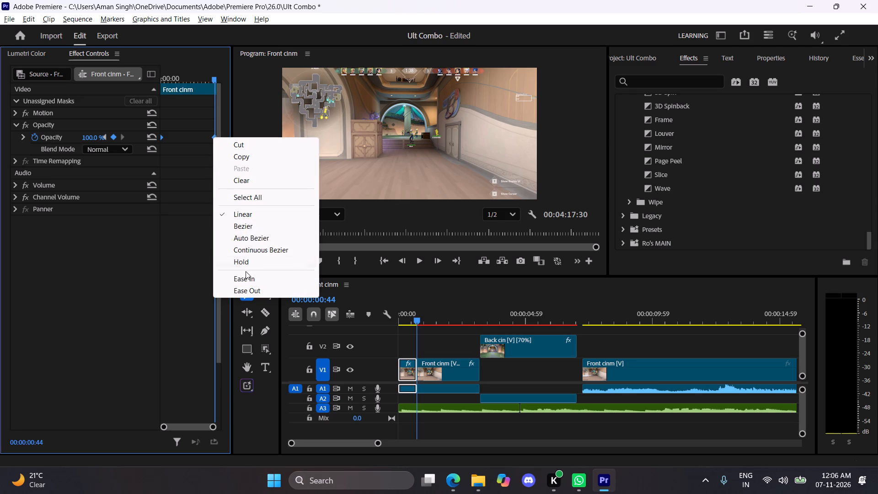
click(251, 280)
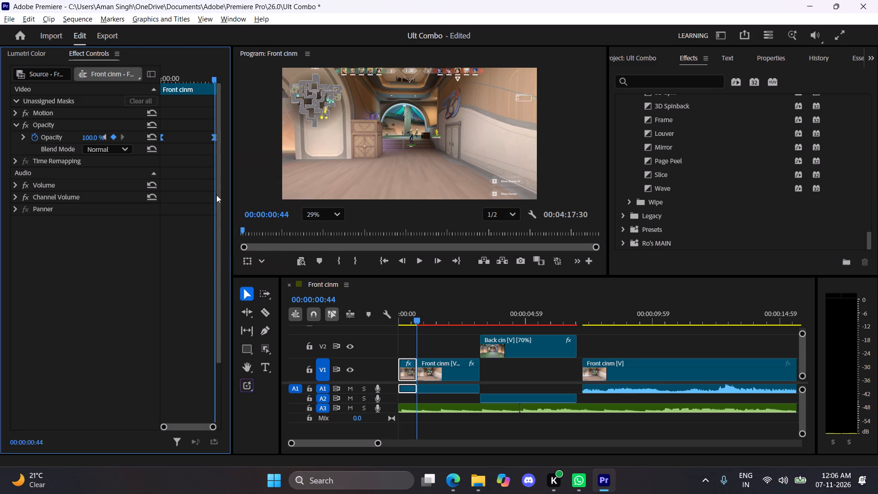
right_click(214, 136)
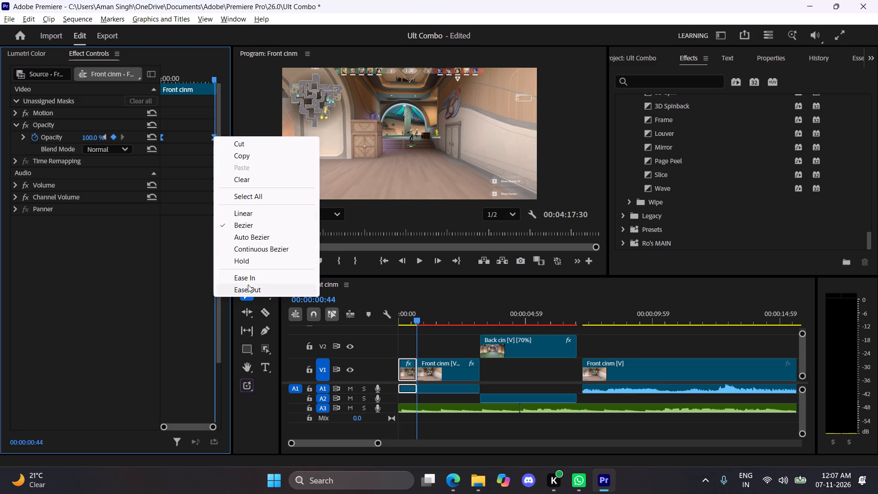
click(248, 285)
Play back the opening fade-in repeatedly and examine it frame by frame up to 00:00:00:42.
drag(416, 320, 393, 317)
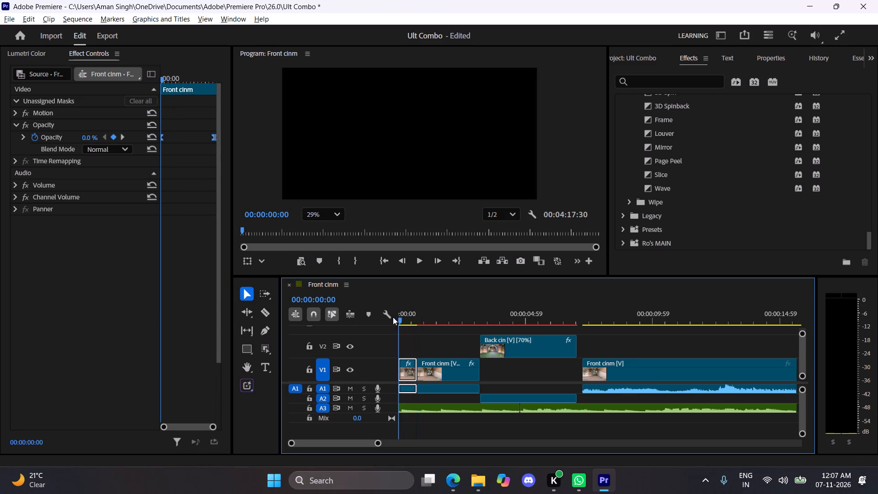
key(space)
key(space)
drag(420, 320, 416, 320)
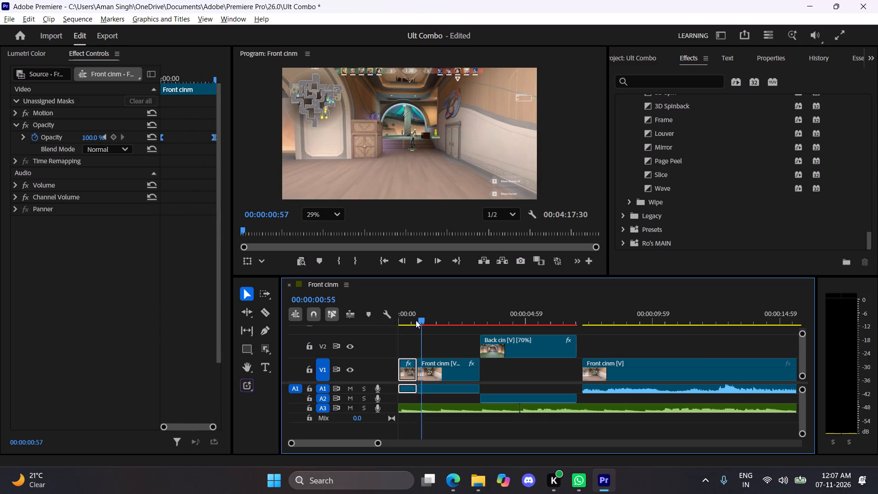
drag(416, 320, 369, 319)
key(space)
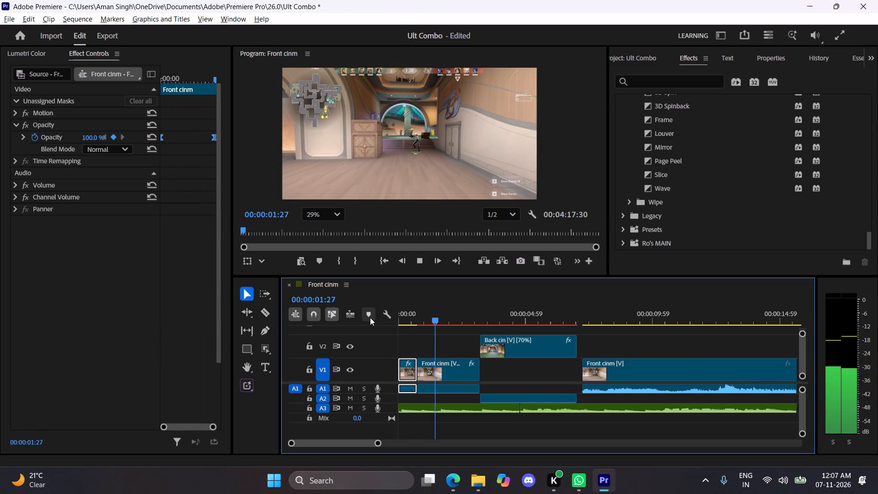
key(space)
drag(427, 318, 385, 315)
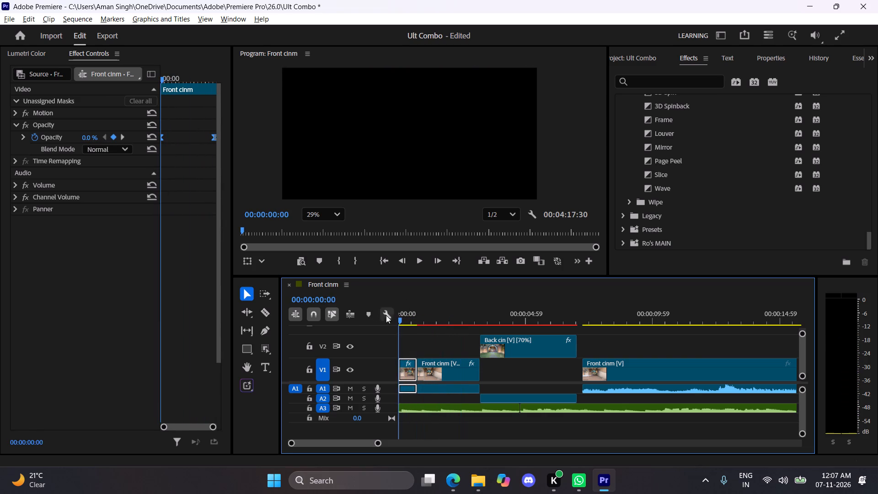
key(space)
key(space)
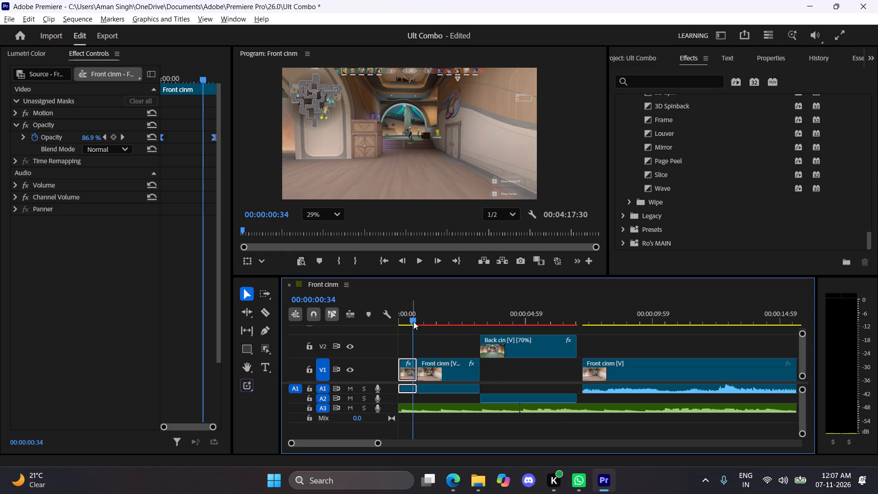
key(Right)
key(Right)
key(Right)
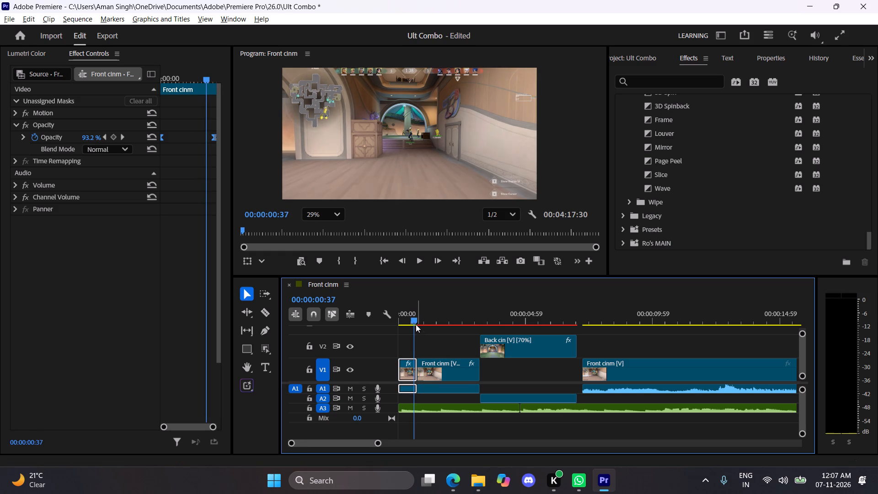
key(Right)
key(Right)
key(Right)
key(Right)
key(Right)
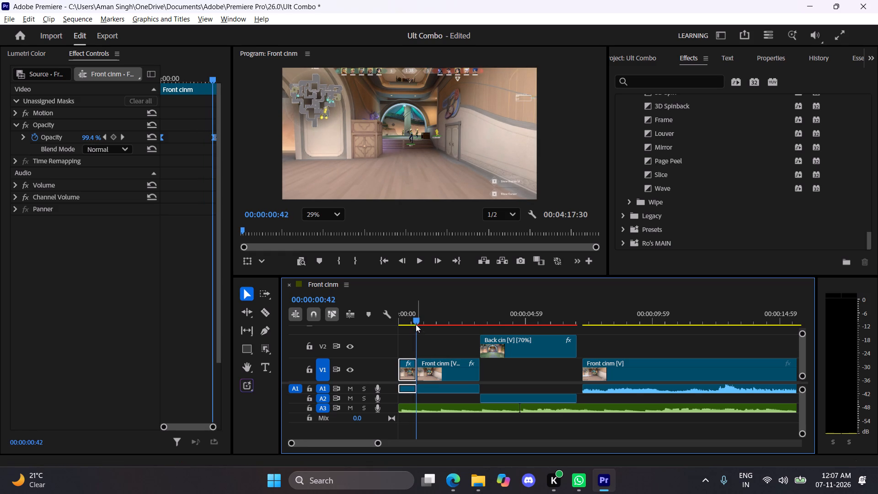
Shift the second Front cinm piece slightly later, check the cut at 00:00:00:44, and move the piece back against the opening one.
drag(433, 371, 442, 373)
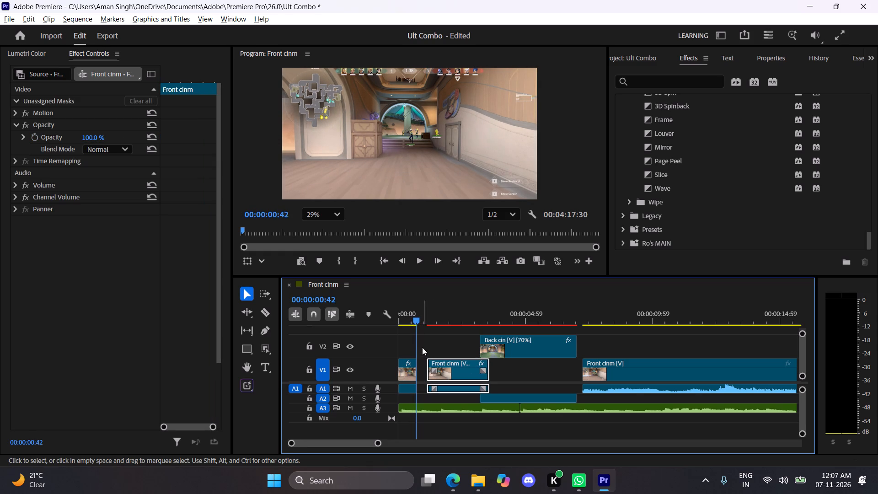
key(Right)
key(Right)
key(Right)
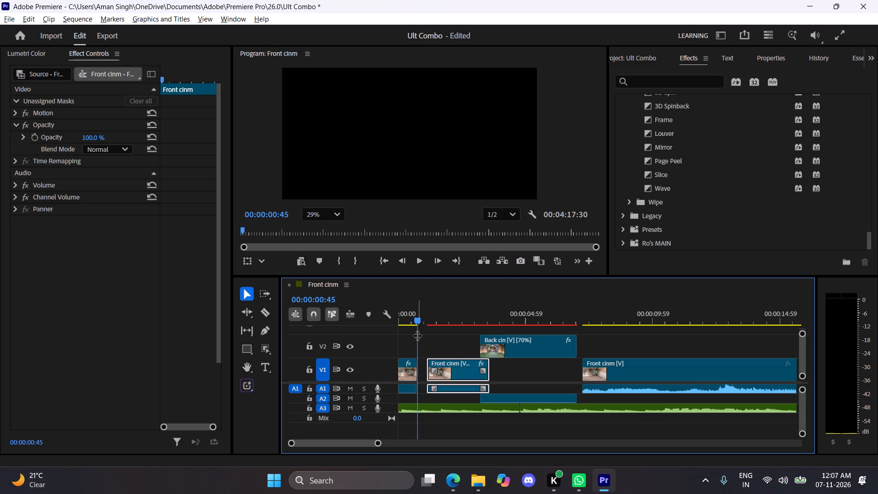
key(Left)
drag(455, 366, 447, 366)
Cut the Skyfall music on A3 at 00:00:00:44.
key(c)
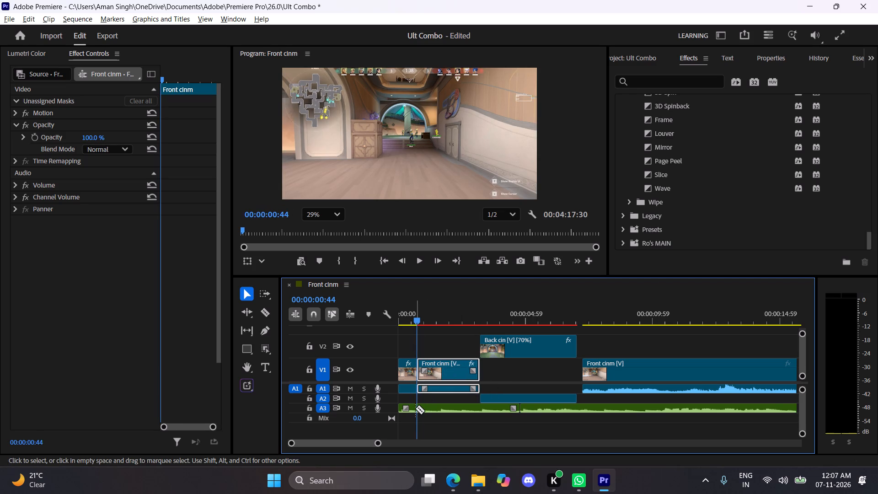
click(417, 408)
key(v)
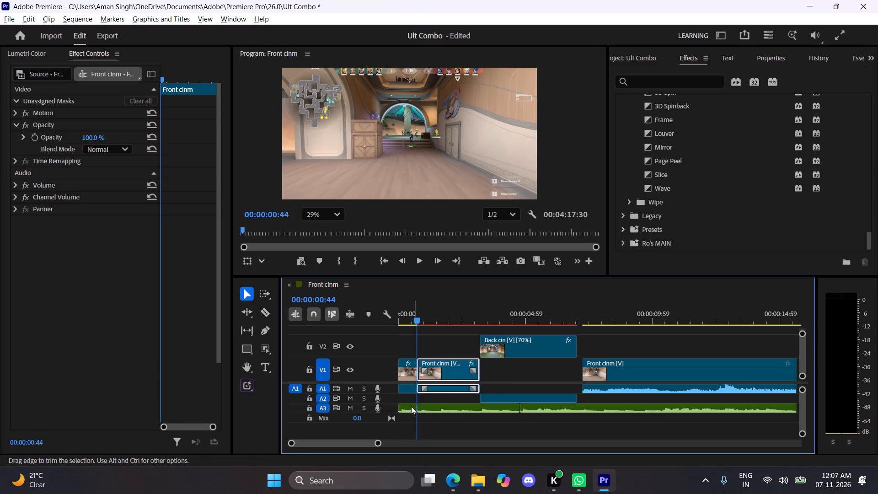
Keyframe the opening Skyfall piece's volume level from -∞ at its start to 0.0 dB at 00:00:00:44.
click(406, 405)
drag(414, 323, 375, 323)
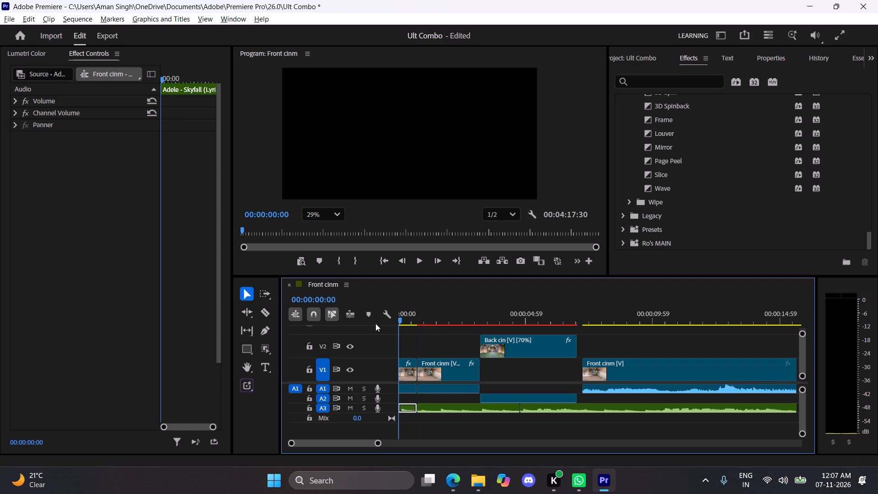
drag(375, 323, 365, 322)
click(13, 101)
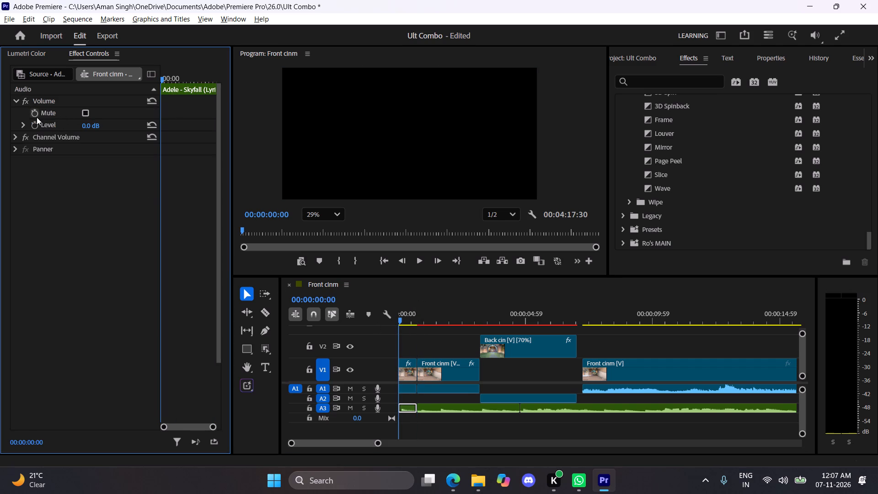
click(27, 122)
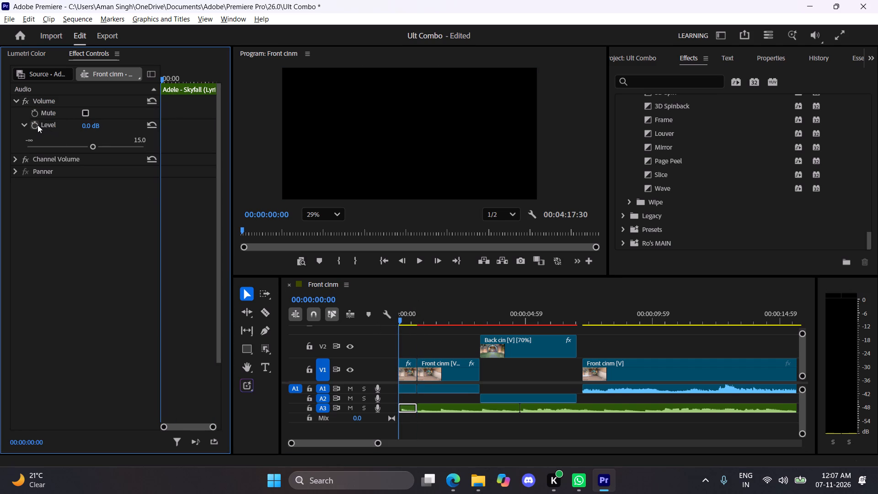
click(37, 125)
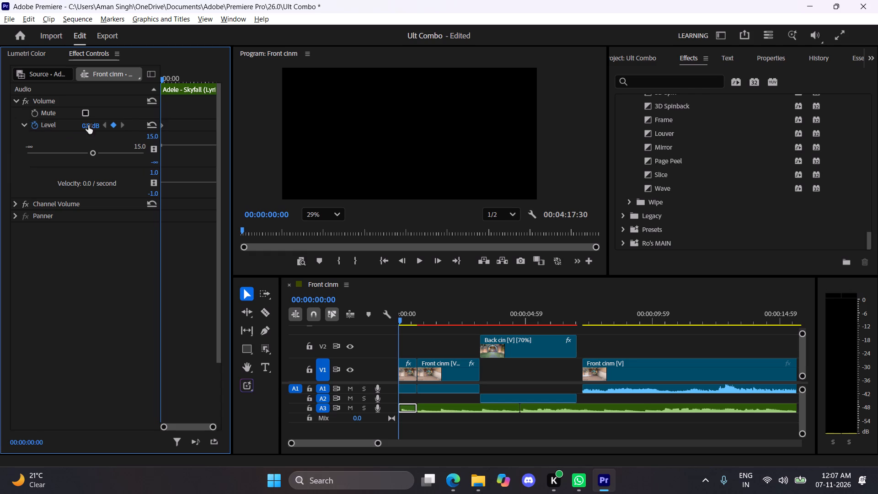
drag(90, 152, 0, 153)
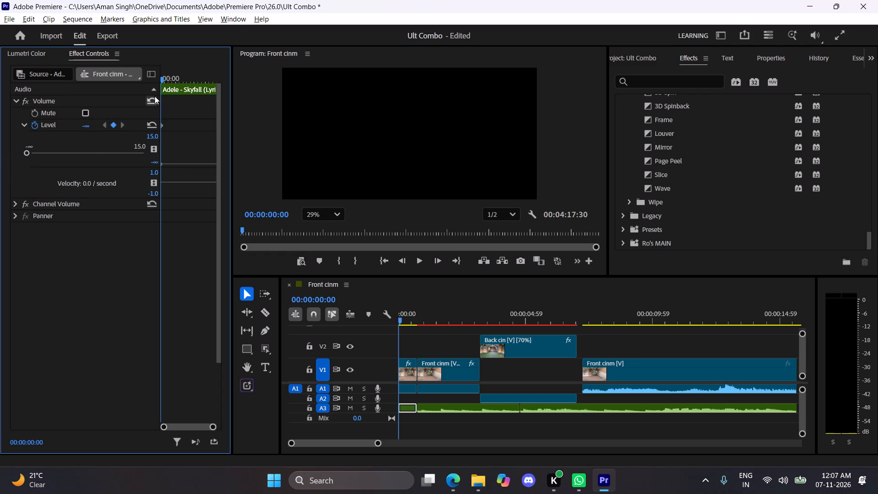
drag(163, 82, 246, 84)
click(150, 124)
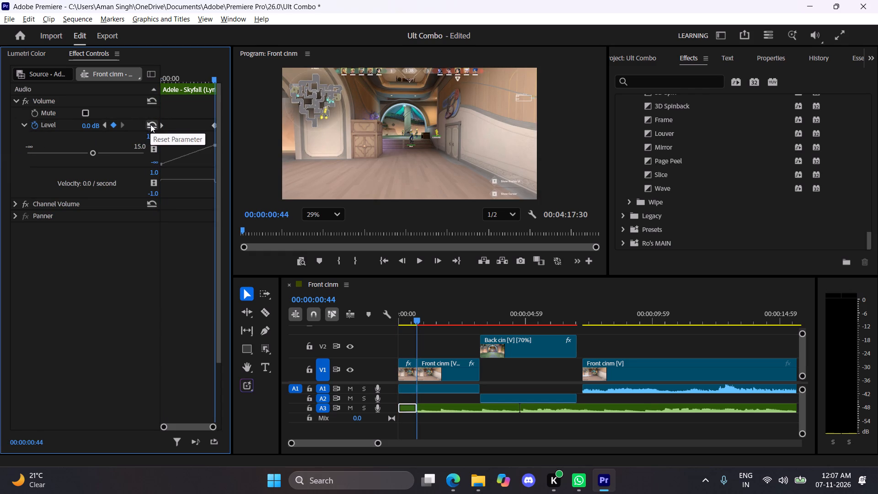
Apply Ease In and Ease Out to both volume keyframes of the opening Skyfall piece and play back the sequence from the start.
ctrl+click(162, 126)
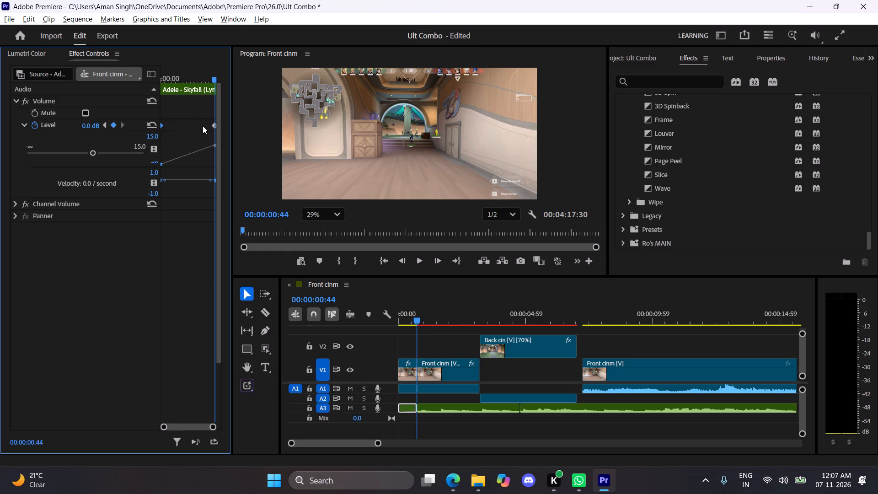
ctrl+click(214, 126)
ctrl+right_click(214, 126)
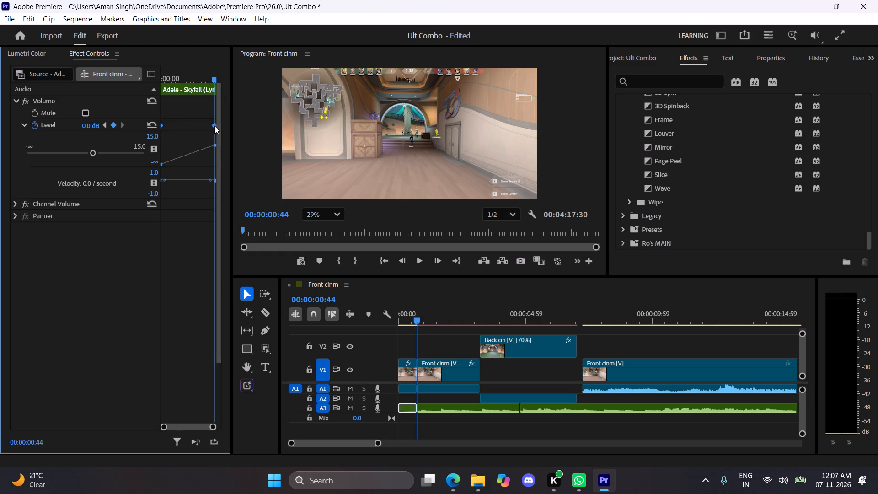
ctrl+click(214, 126)
right_click(214, 125)
click(253, 263)
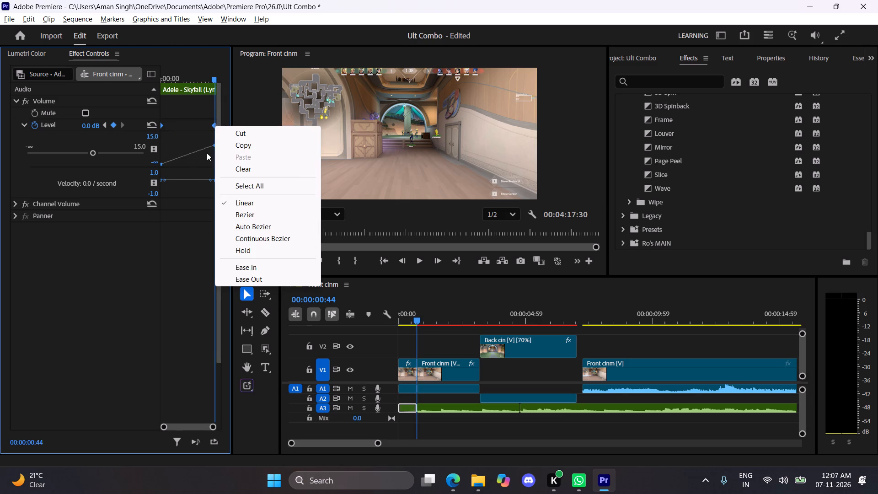
right_click(212, 124)
click(244, 279)
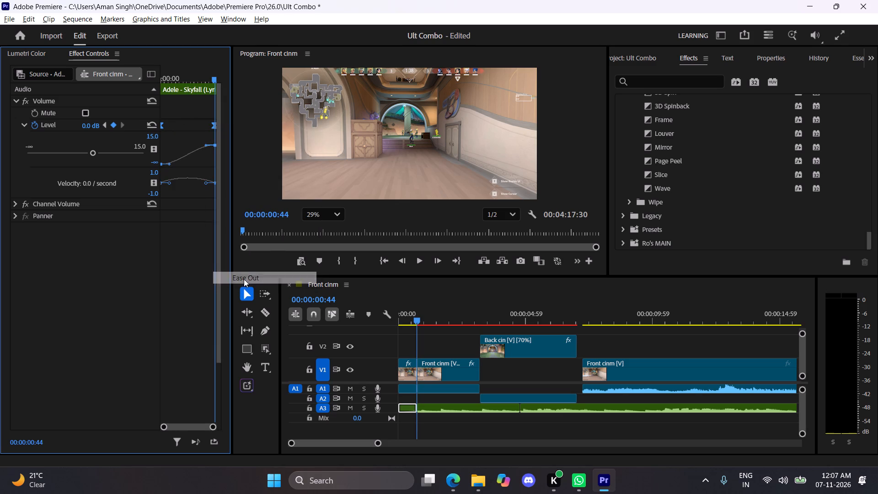
drag(414, 318, 381, 318)
key(space)
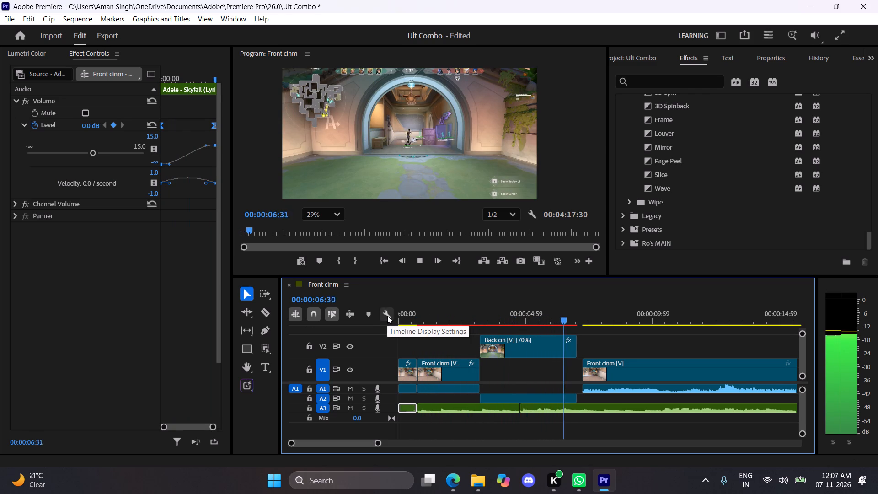
key(space)
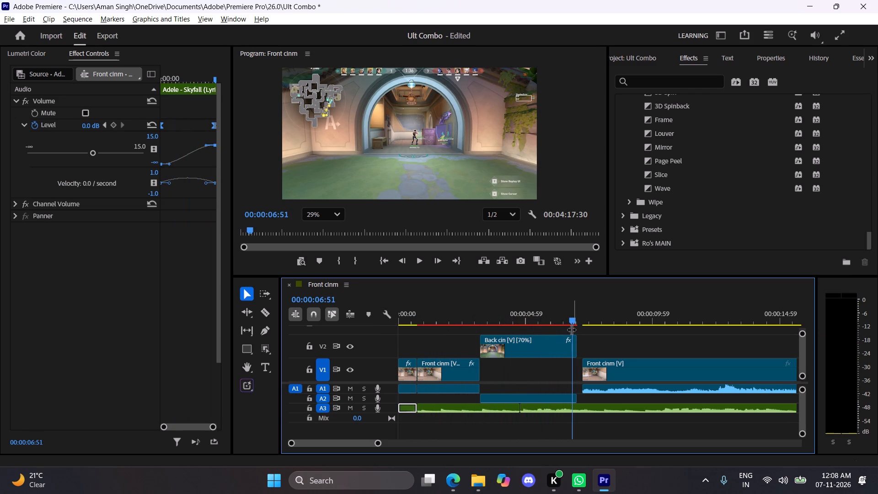
Move the last Front cinm clip on V1 later so it starts at about 00:00:10:00.
drag(619, 367, 685, 370)
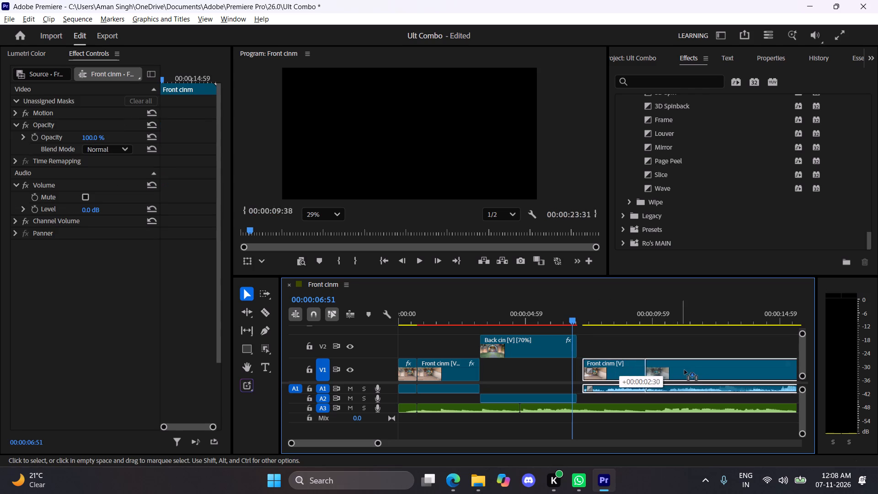
drag(685, 370, 691, 370)
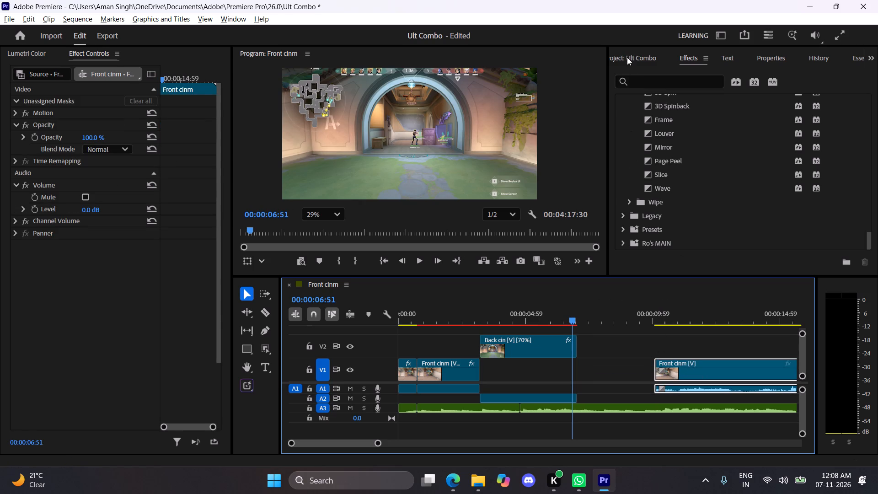
Place the POV video on V2 directly after the Back cin clip and play back the sequence from the start.
click(627, 59)
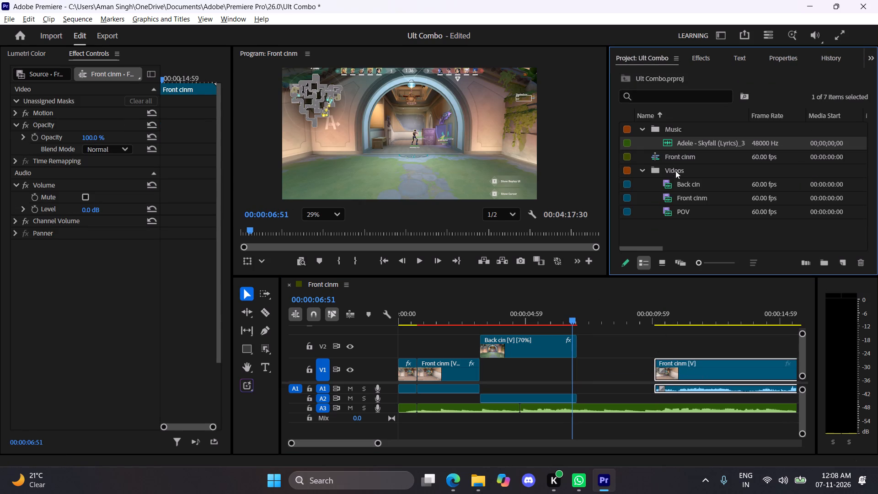
drag(687, 211, 620, 356)
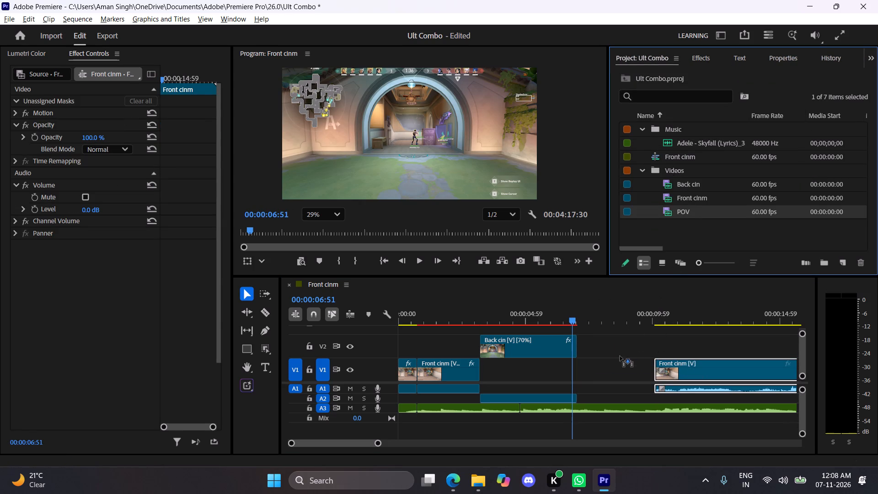
drag(620, 356, 578, 351)
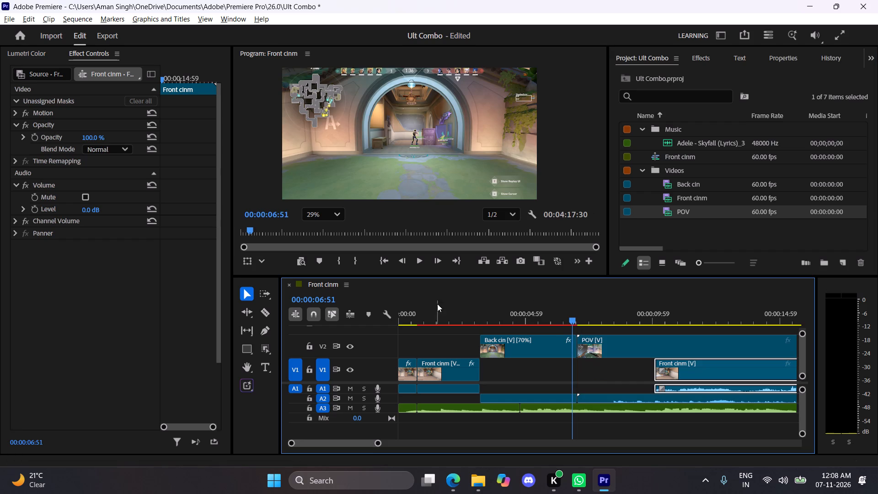
drag(421, 315, 353, 313)
key(space)
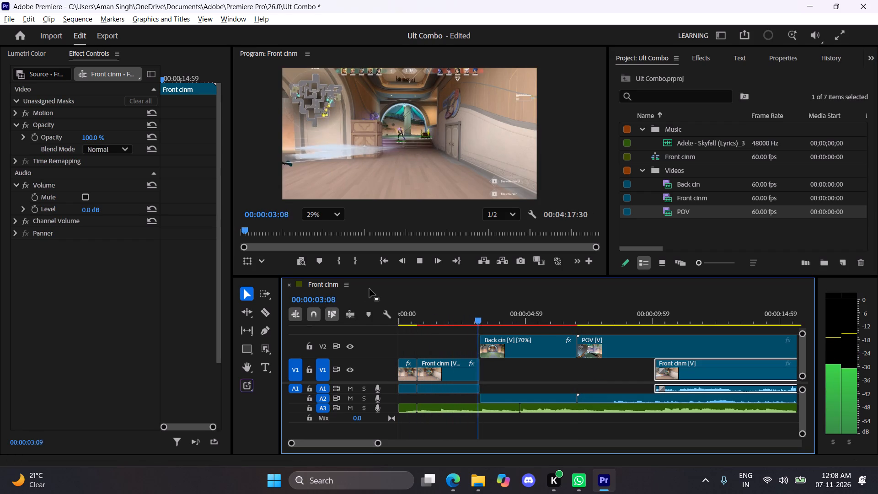
key(space)
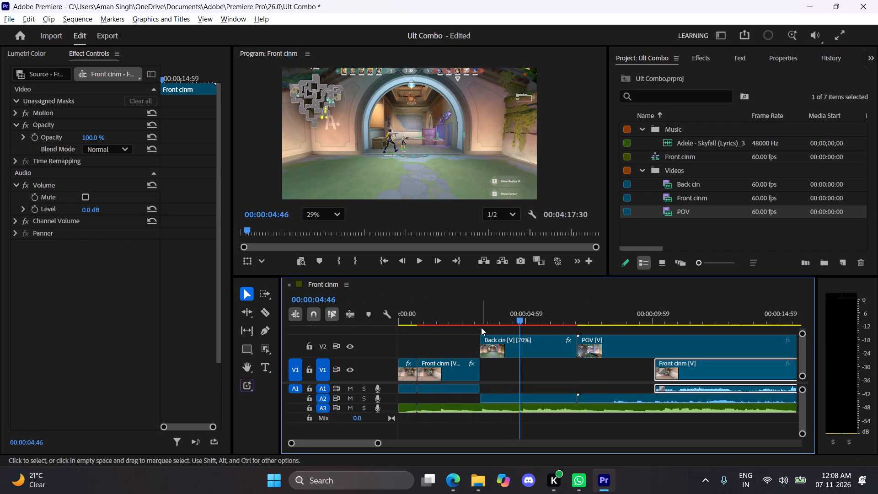
Go to the cut at 00:00:03:12 between the second Front cinm clip and Back cin, and look through the available video transitions.
click(484, 320)
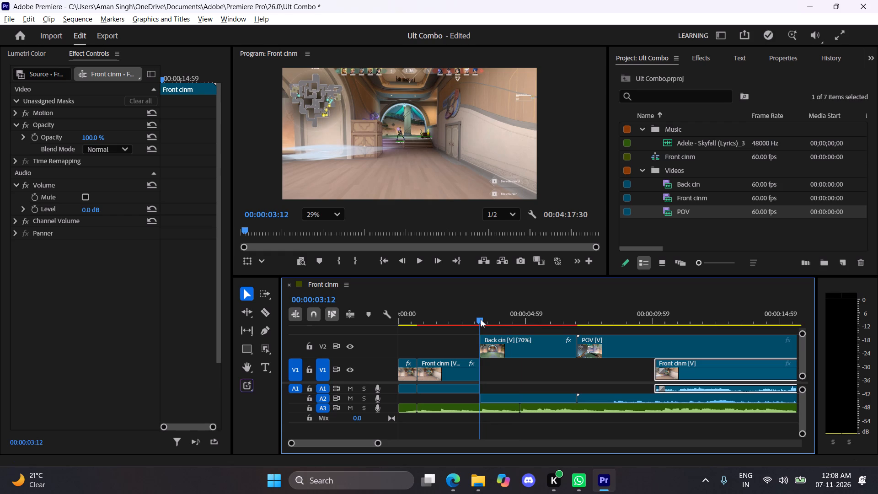
click(706, 64)
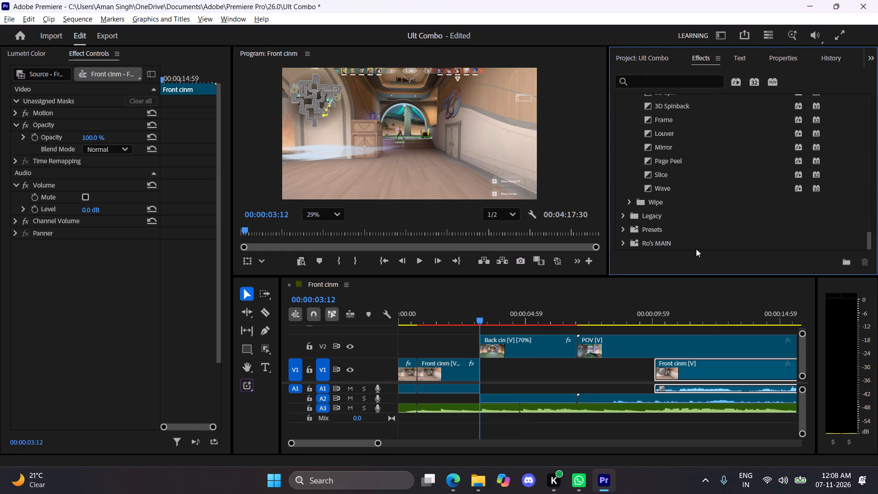
drag(871, 236, 871, 233)
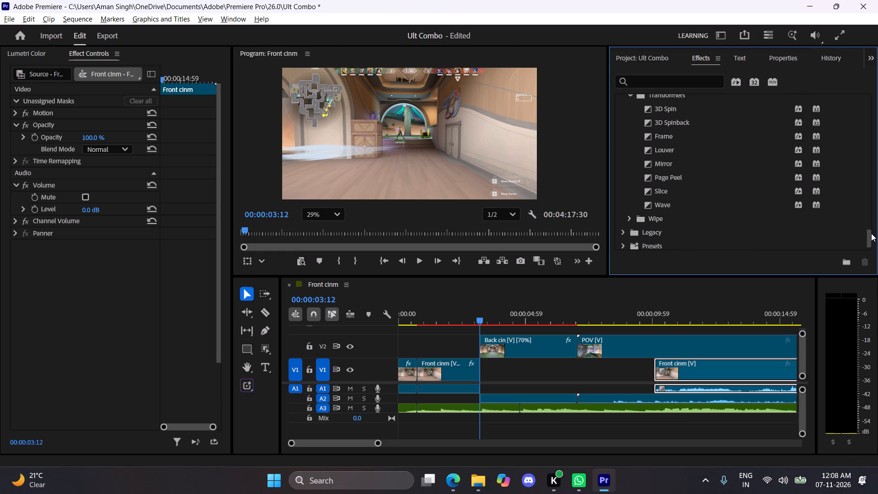
drag(871, 233, 874, 209)
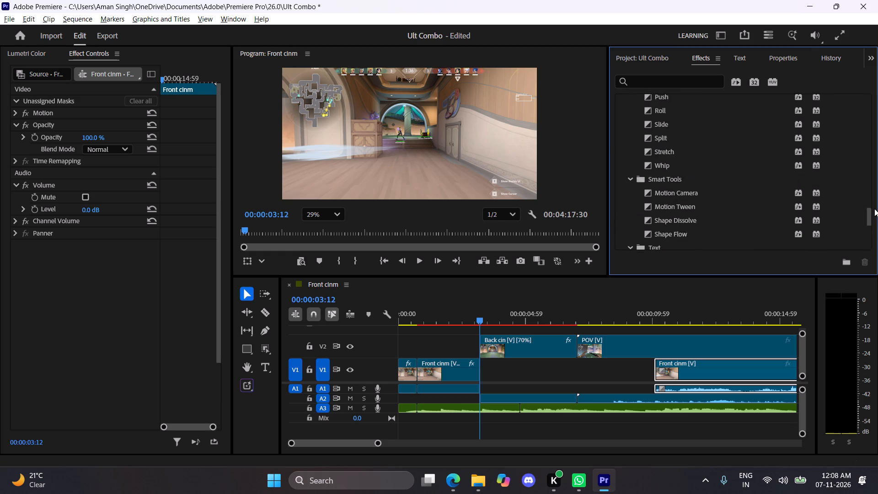
drag(874, 209, 871, 165)
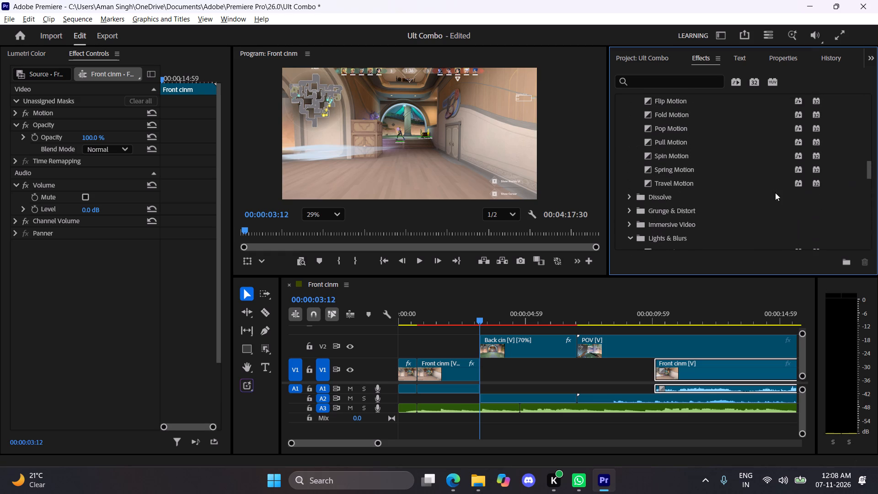
click(631, 236)
scroll(673, 143, up, 2)
scroll(679, 0, up, 1)
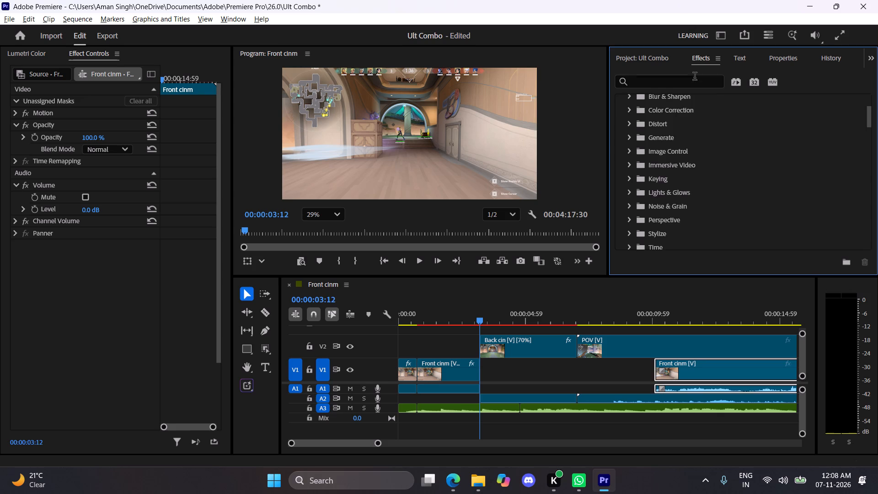
scroll(695, 77, up, 1)
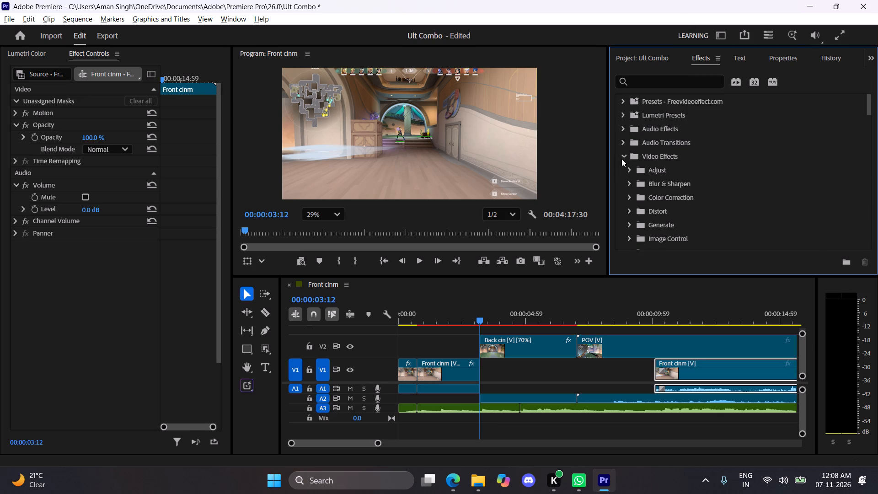
drag(622, 159, 620, 166)
scroll(678, 170, down, 1)
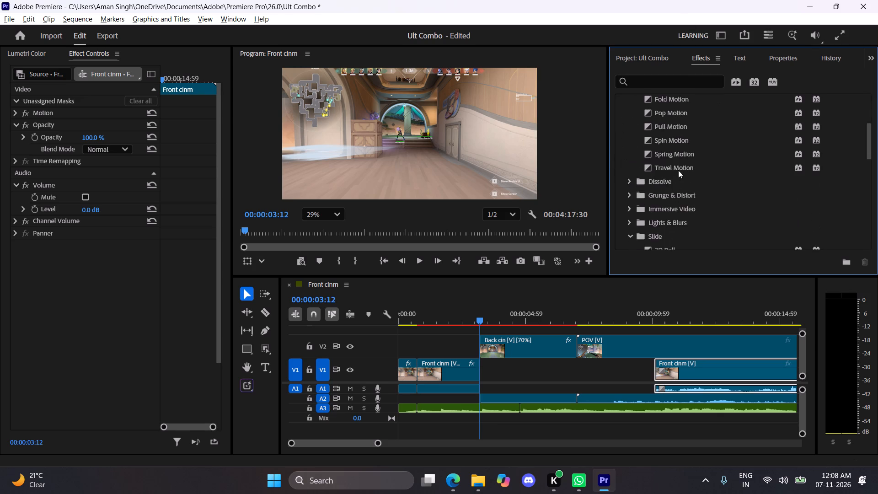
scroll(678, 170, down, 1)
scroll(642, 156, down, 1)
click(629, 158)
scroll(661, 167, down, 1)
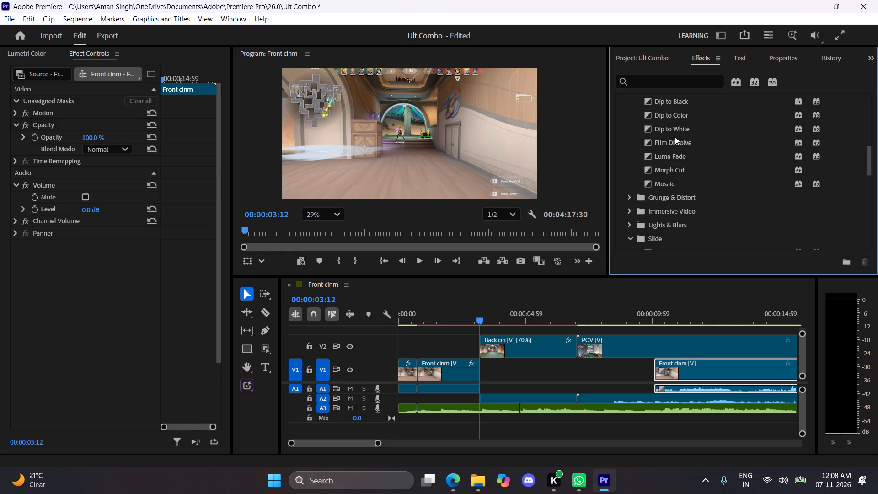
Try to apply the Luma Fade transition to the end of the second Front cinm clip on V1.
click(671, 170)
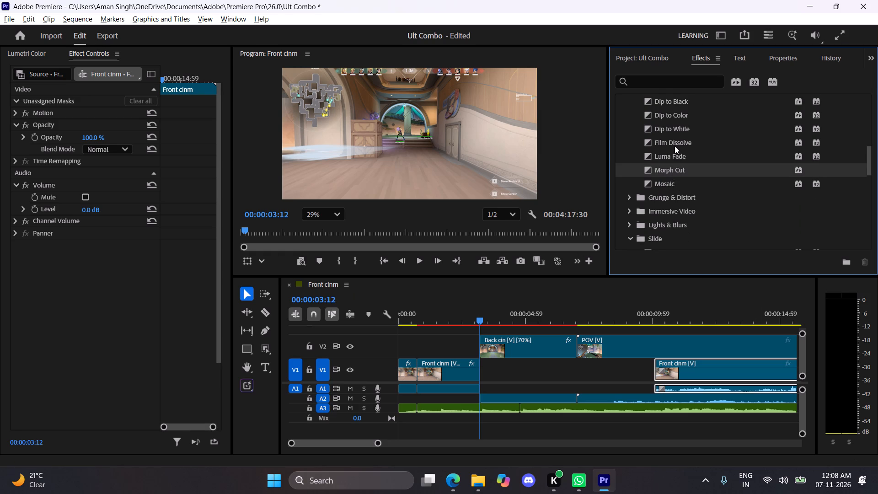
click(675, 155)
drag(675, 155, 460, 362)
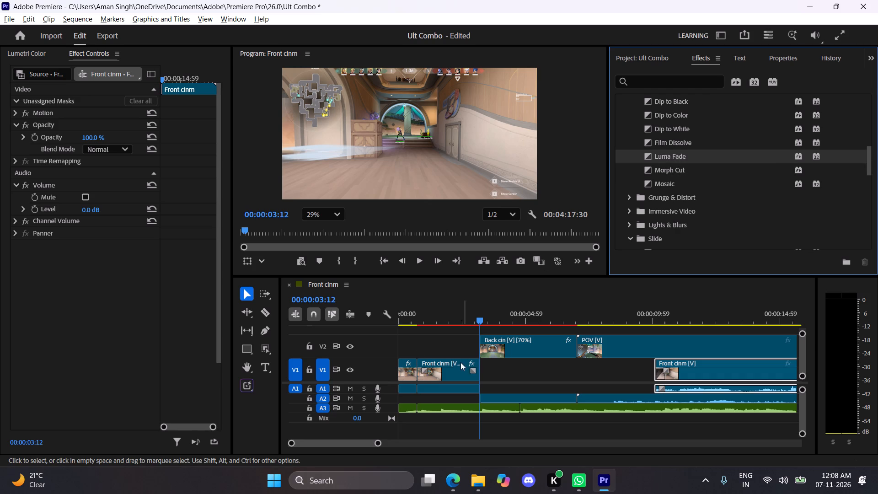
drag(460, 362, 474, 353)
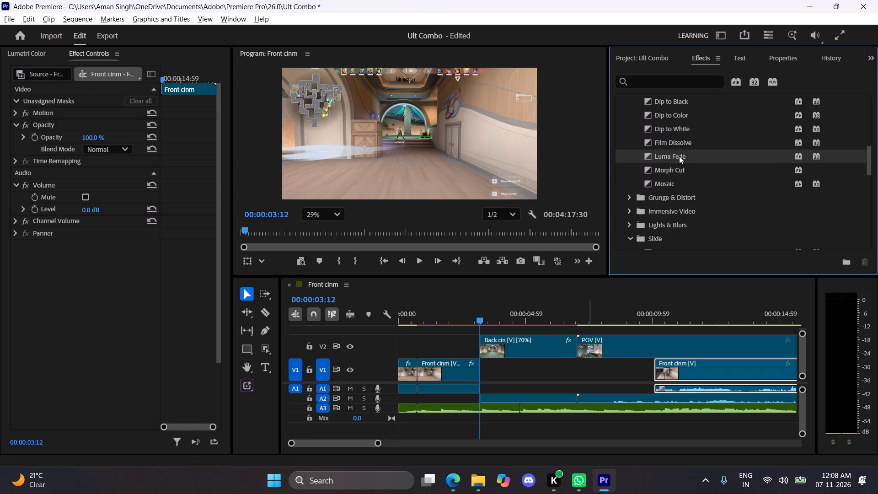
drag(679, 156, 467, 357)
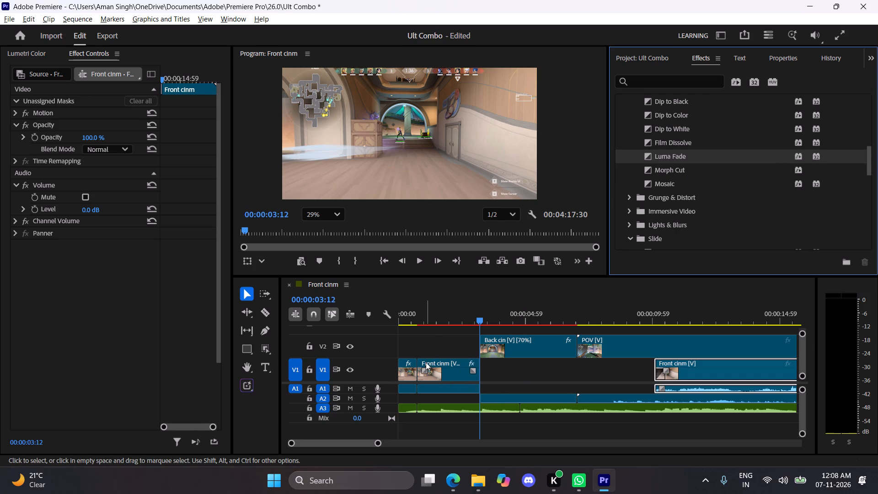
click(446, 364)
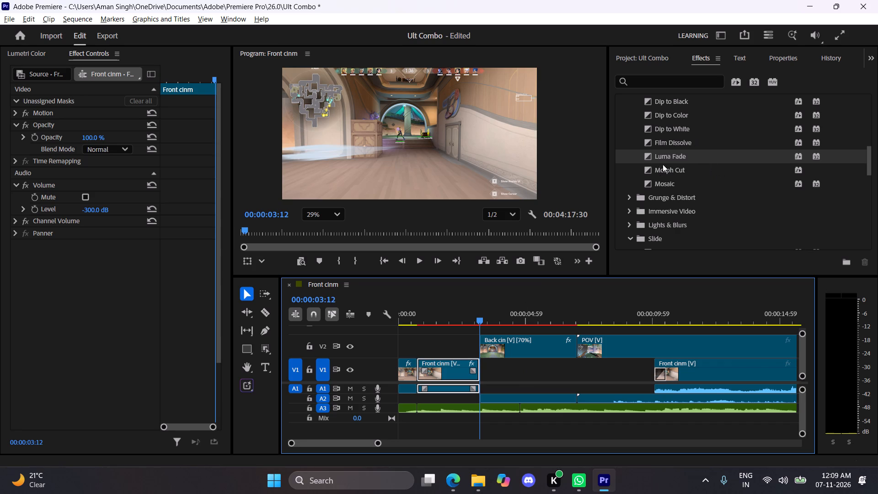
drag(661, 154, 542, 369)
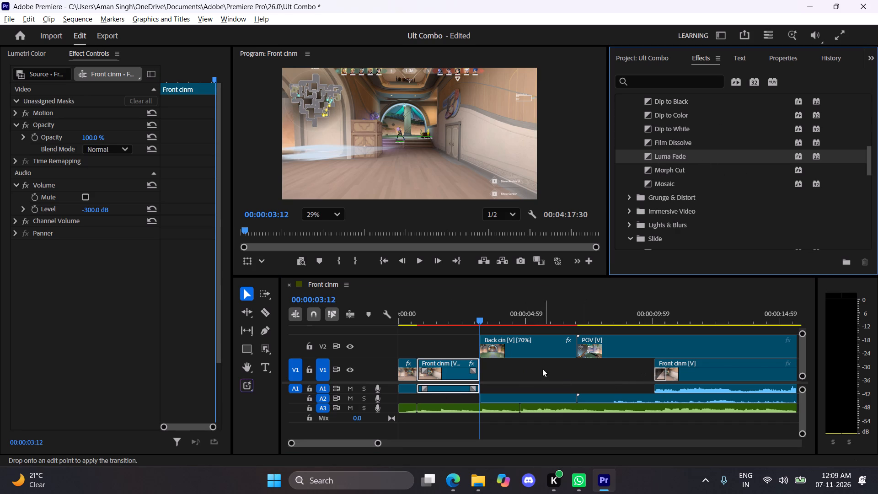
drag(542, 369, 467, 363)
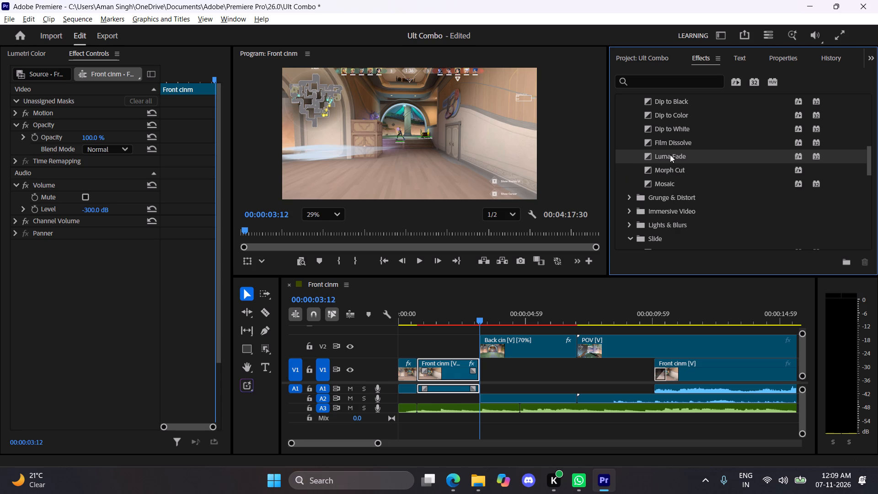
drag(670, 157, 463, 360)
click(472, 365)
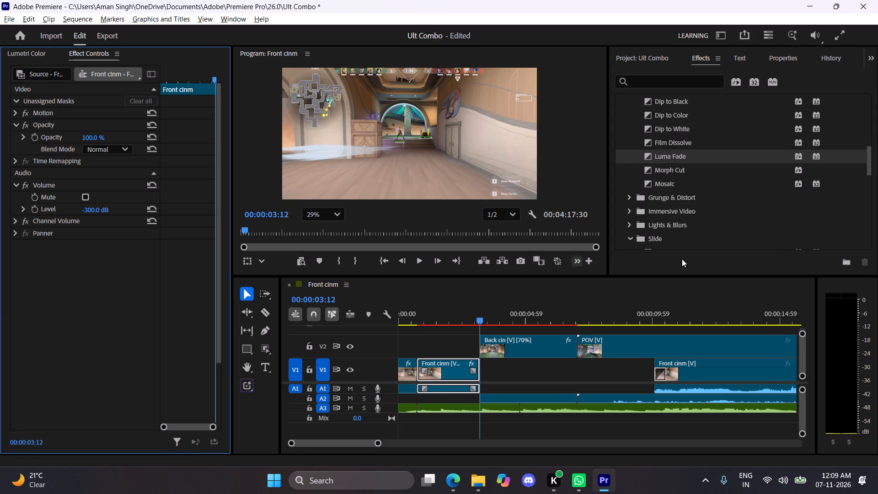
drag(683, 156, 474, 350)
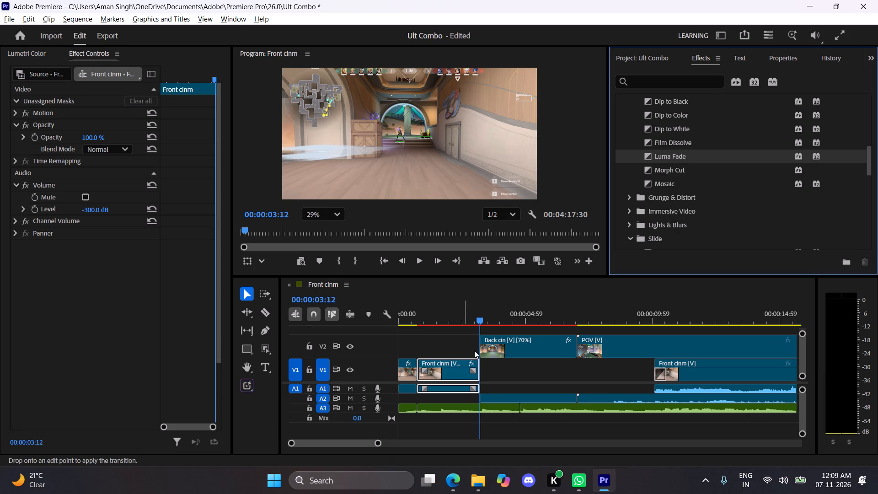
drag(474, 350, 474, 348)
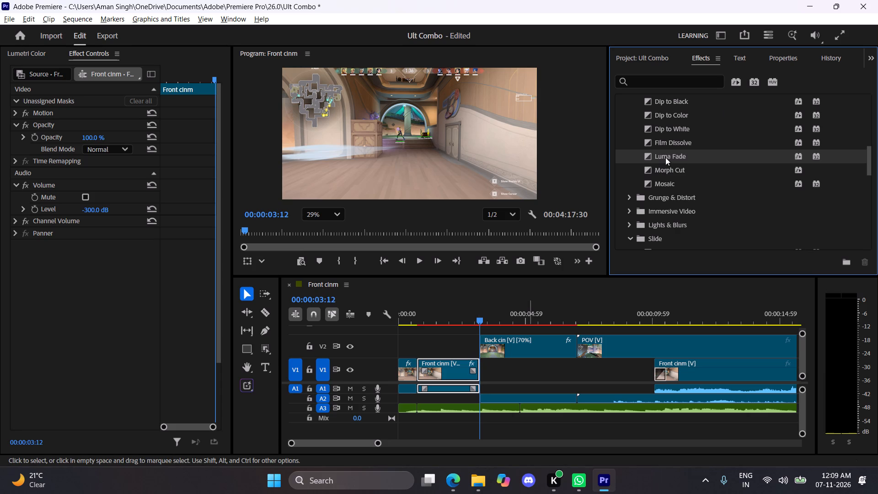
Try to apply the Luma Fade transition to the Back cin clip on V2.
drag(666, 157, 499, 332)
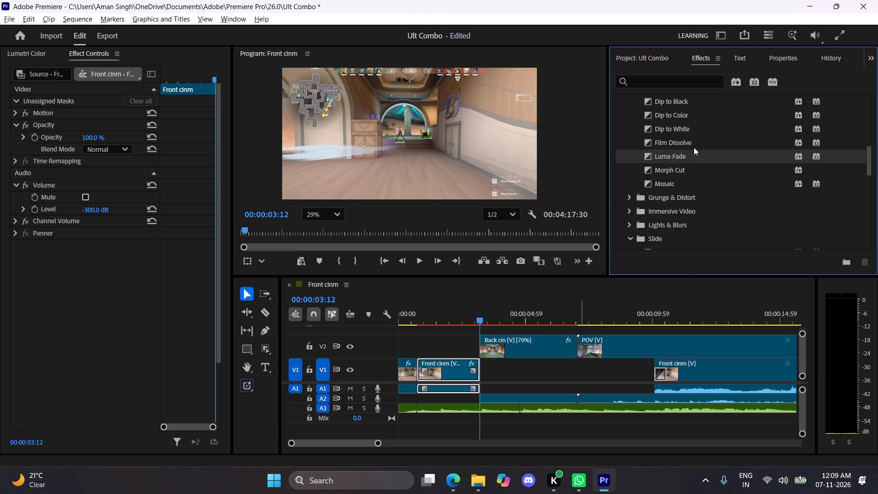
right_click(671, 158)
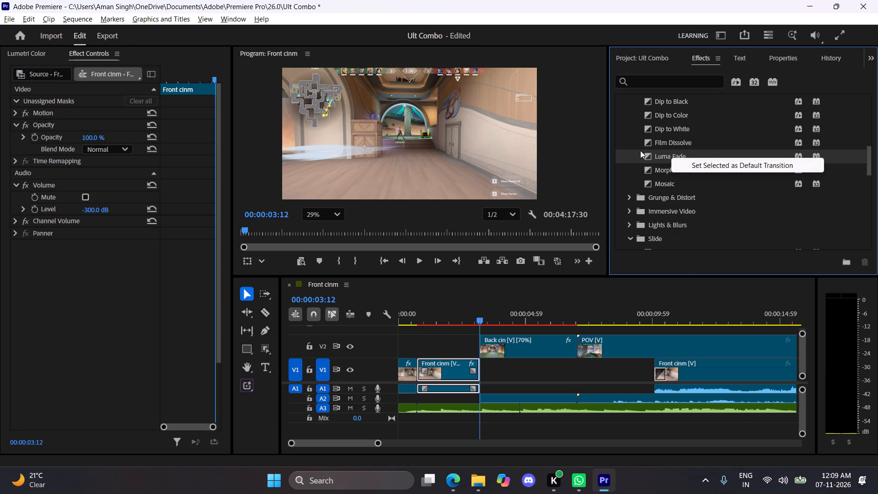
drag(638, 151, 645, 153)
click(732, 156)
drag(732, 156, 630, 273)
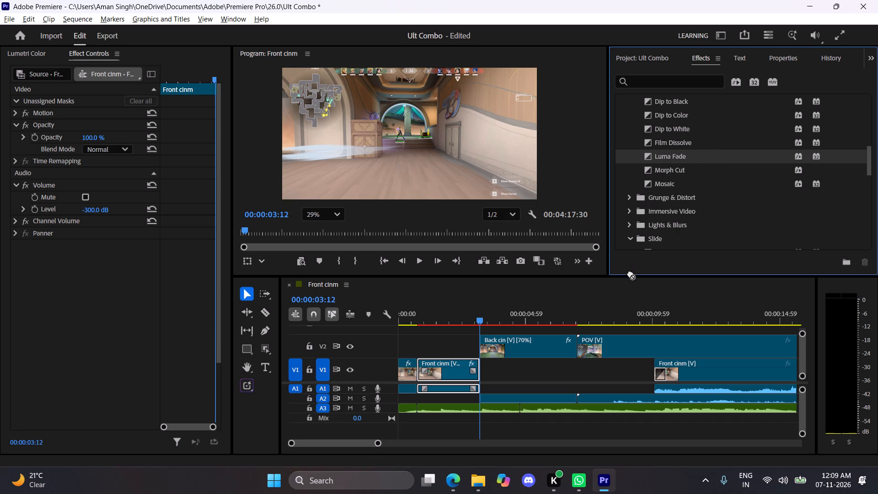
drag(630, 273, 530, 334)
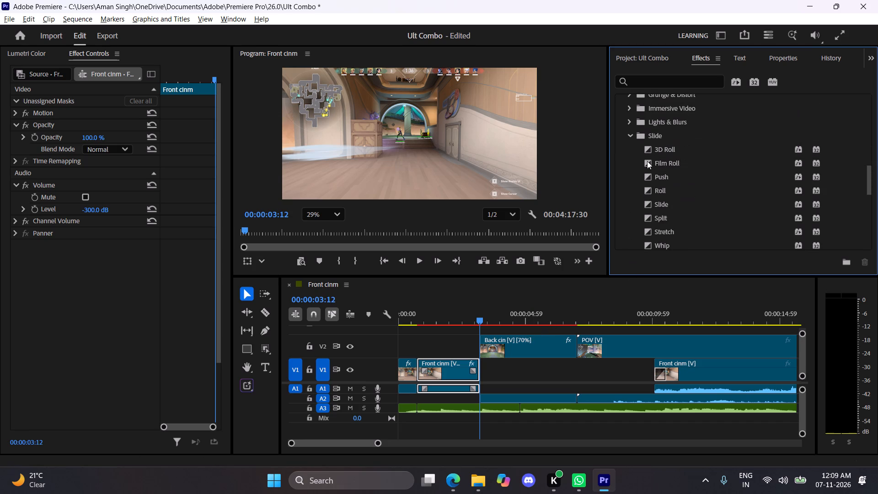
Look through the Slide, Smart Tools, Transformers, Wipe, Animation and Dissolve transitions for an alternative to Luma Fade.
scroll(669, 180, down, 1)
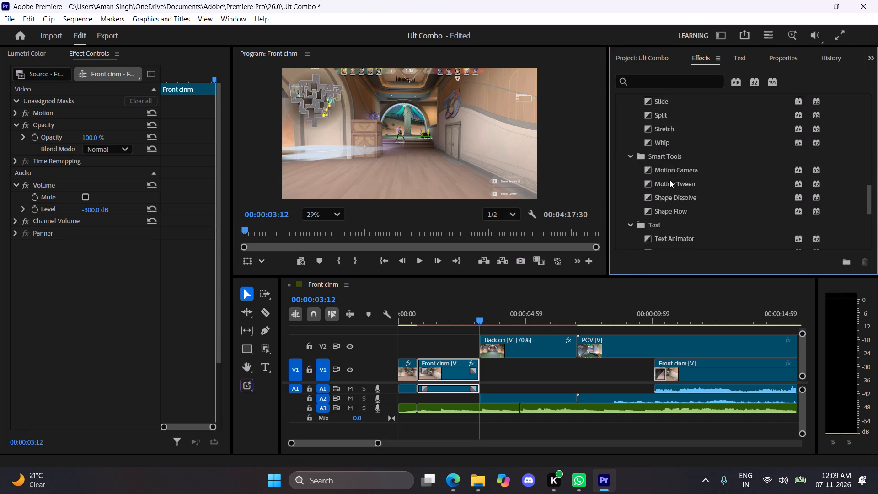
scroll(669, 180, down, 1)
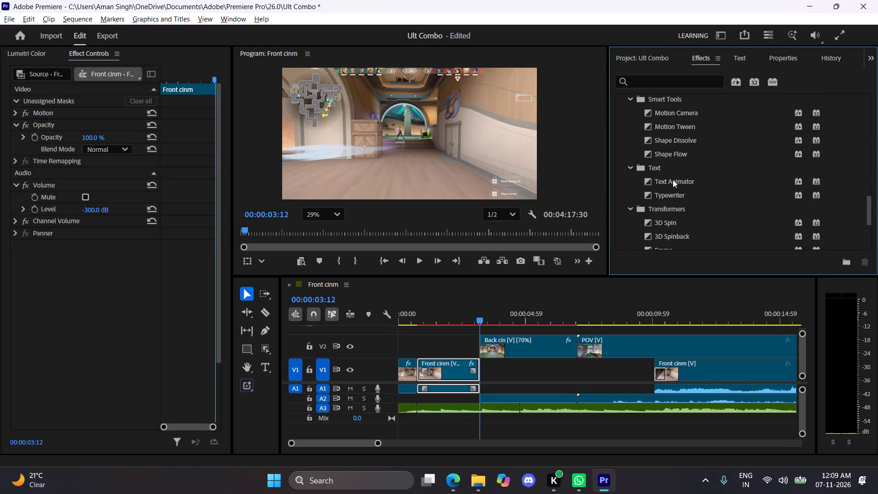
scroll(673, 180, down, 1)
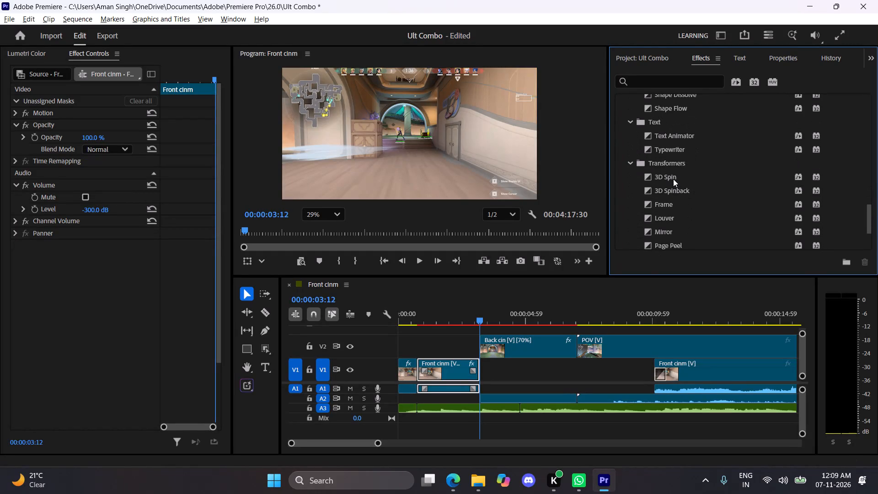
scroll(673, 179, left, 1)
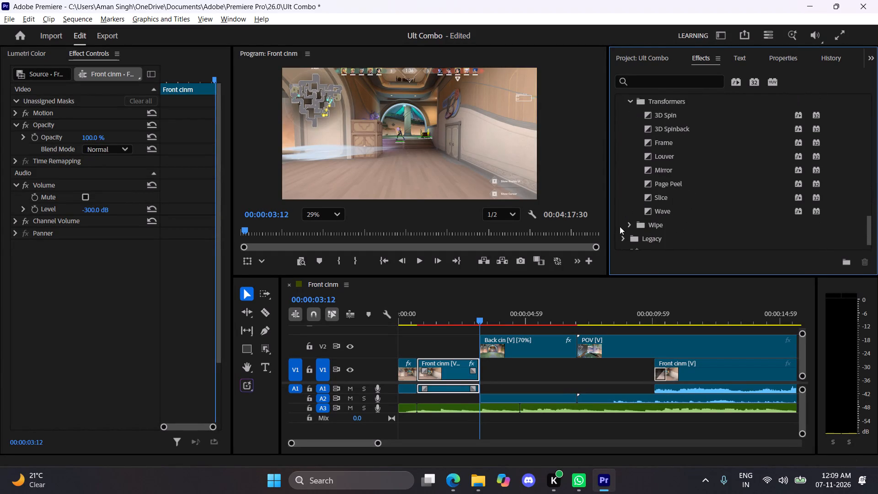
click(632, 221)
scroll(634, 221, down, 1)
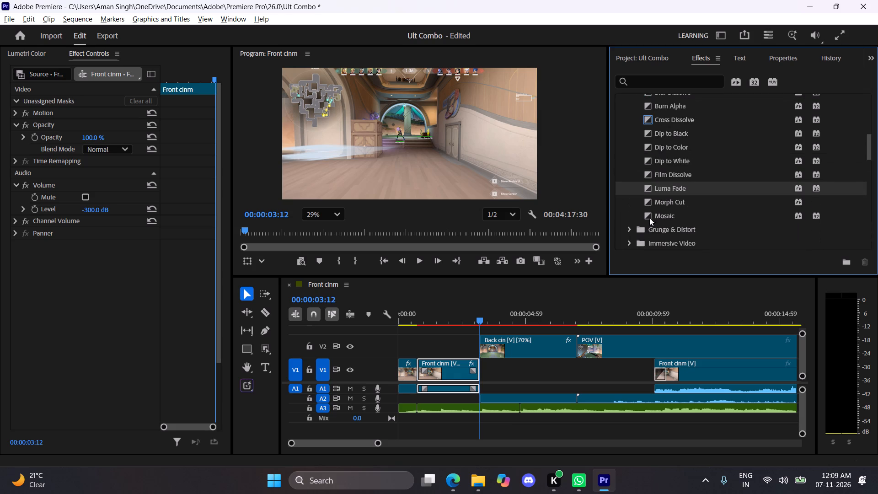
scroll(686, 149, up, 1)
scroll(686, 148, down, 1)
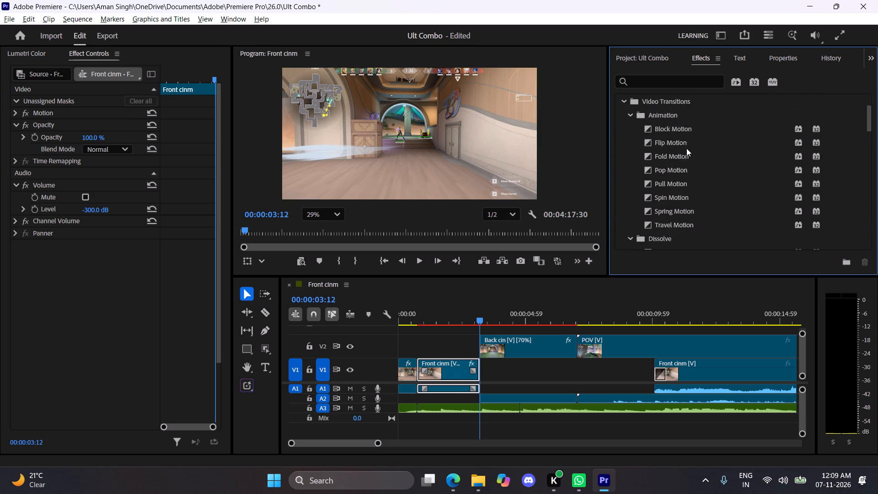
scroll(686, 148, down, 1)
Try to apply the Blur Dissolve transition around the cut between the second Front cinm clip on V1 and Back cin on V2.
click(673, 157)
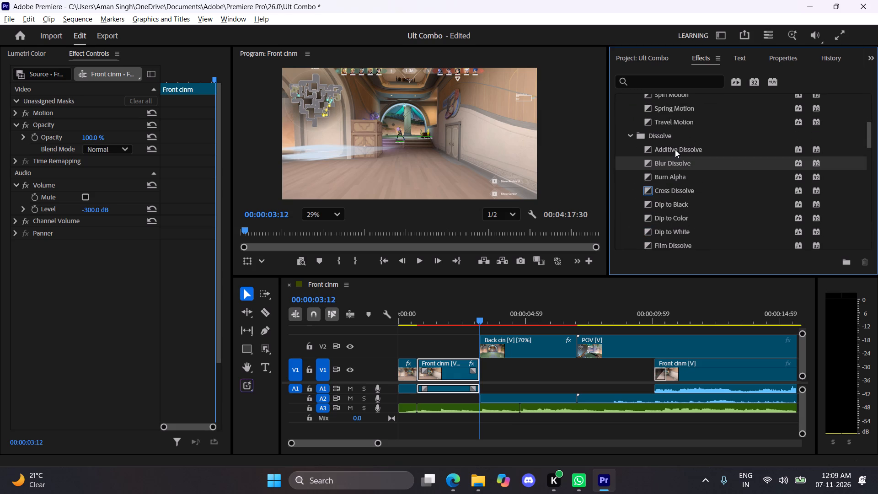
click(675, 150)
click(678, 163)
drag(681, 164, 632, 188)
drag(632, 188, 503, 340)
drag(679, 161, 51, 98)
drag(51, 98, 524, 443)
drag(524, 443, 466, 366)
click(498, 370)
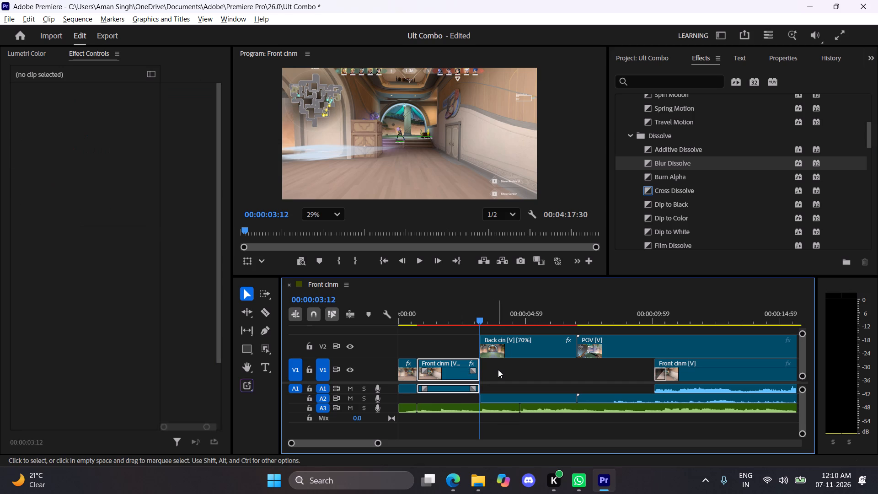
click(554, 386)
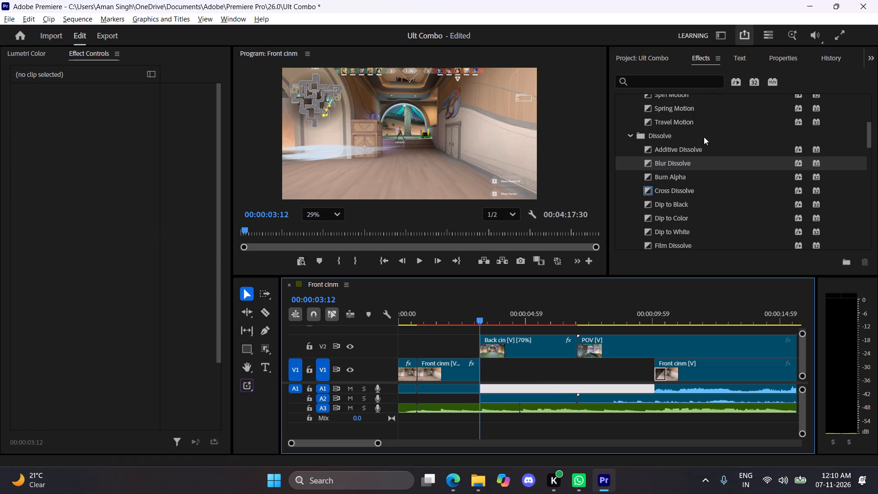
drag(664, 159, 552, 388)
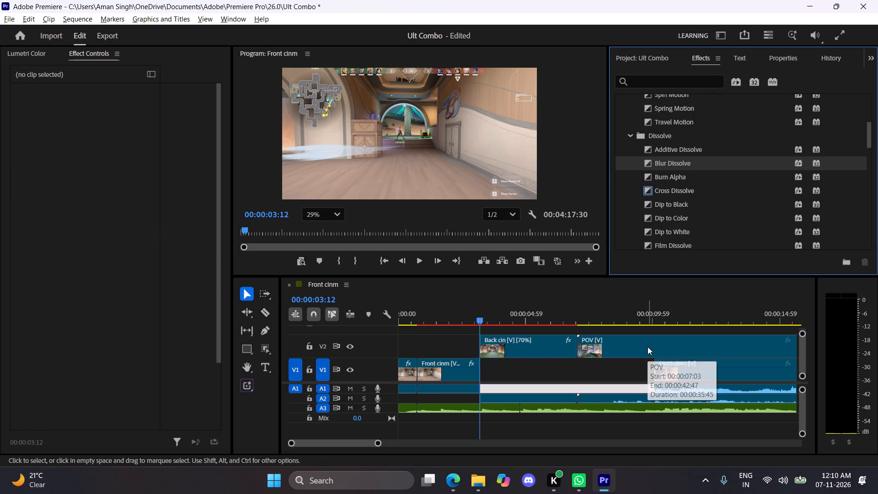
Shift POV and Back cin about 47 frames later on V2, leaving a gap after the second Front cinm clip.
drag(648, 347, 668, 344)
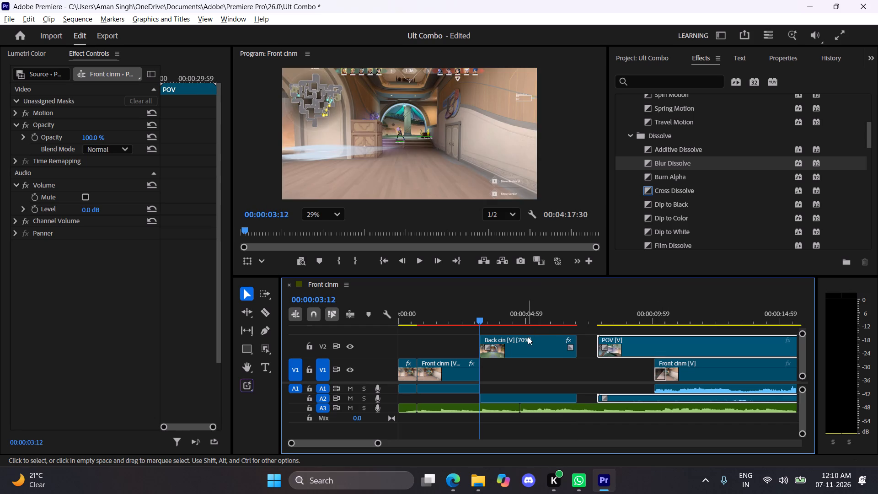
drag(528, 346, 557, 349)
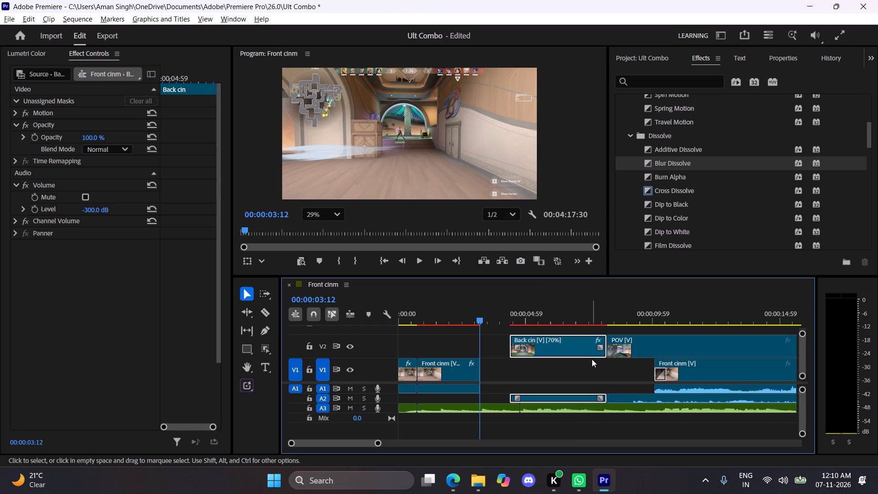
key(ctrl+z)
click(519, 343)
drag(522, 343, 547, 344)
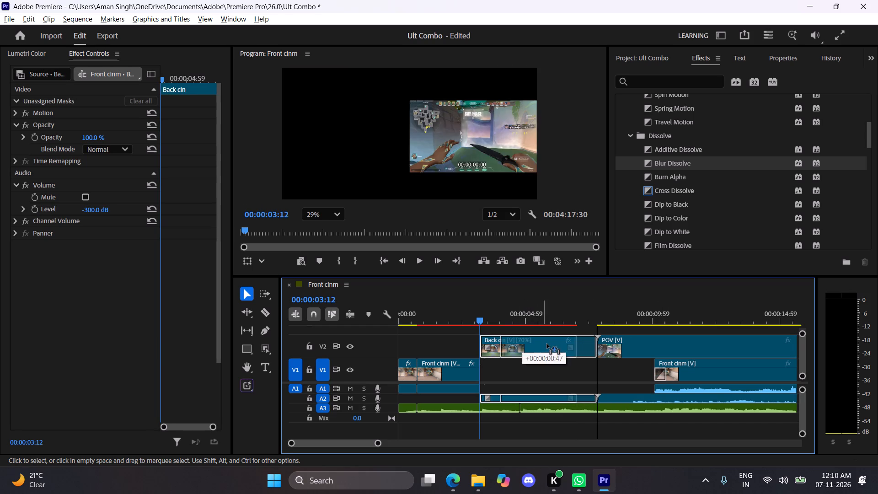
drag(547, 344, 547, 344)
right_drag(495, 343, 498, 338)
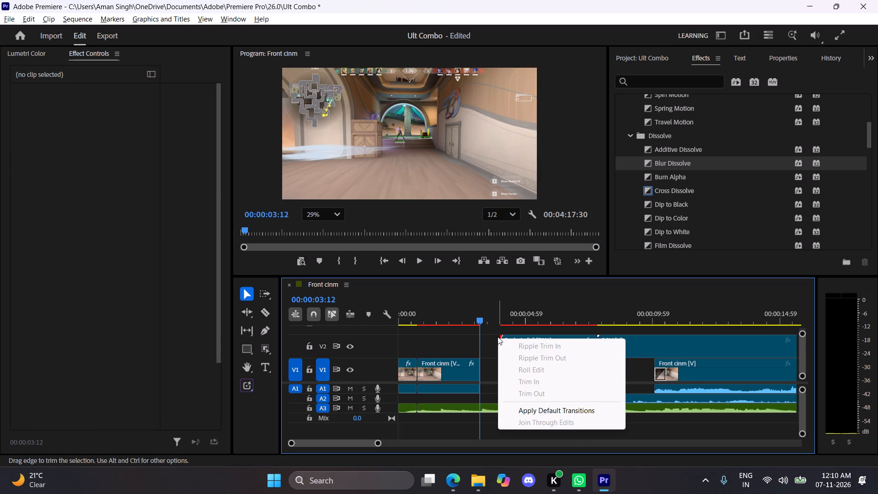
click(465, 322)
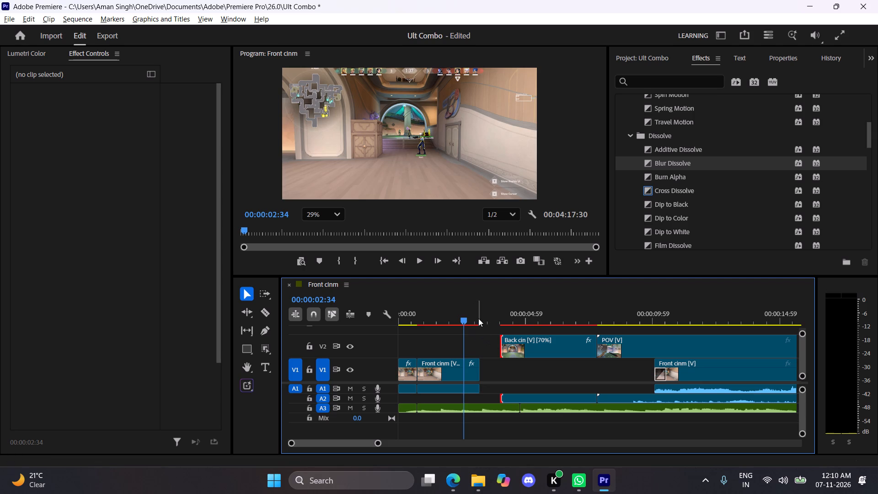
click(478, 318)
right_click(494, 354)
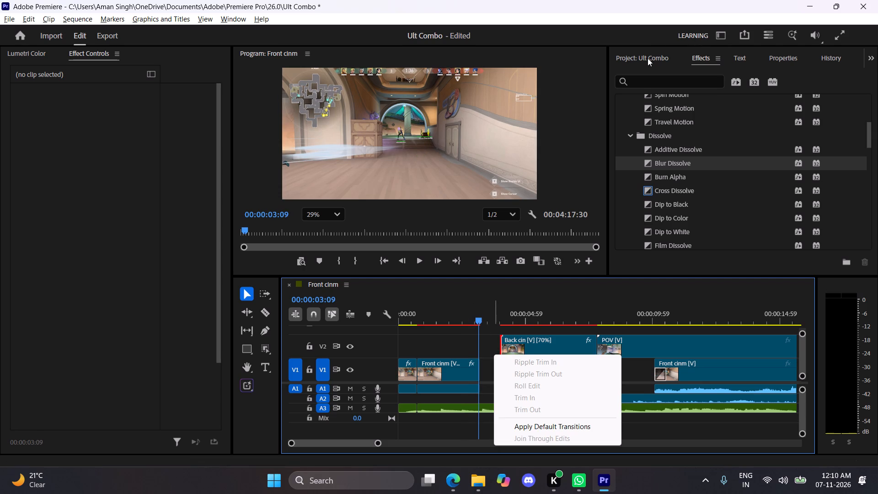
Create a 1920 x 1080 adjustment layer at 23.976 fps with square pixels in the project.
click(648, 58)
right_click(711, 238)
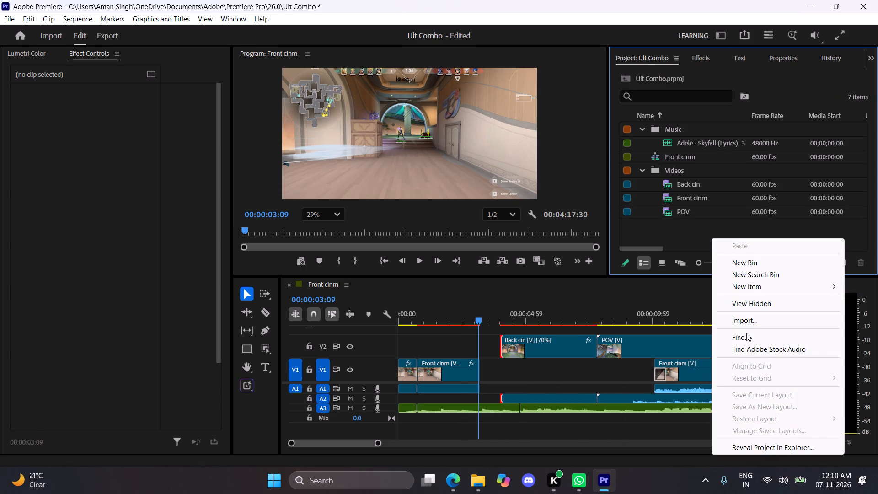
click(749, 290)
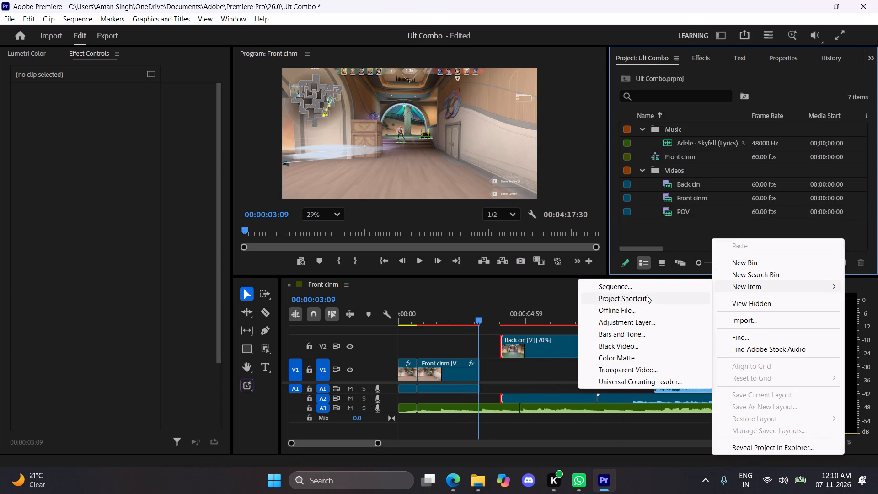
click(635, 323)
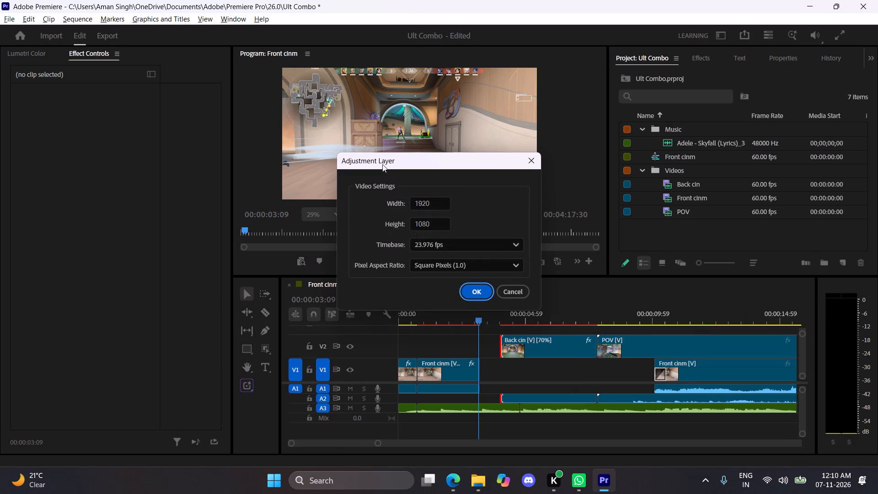
click(472, 289)
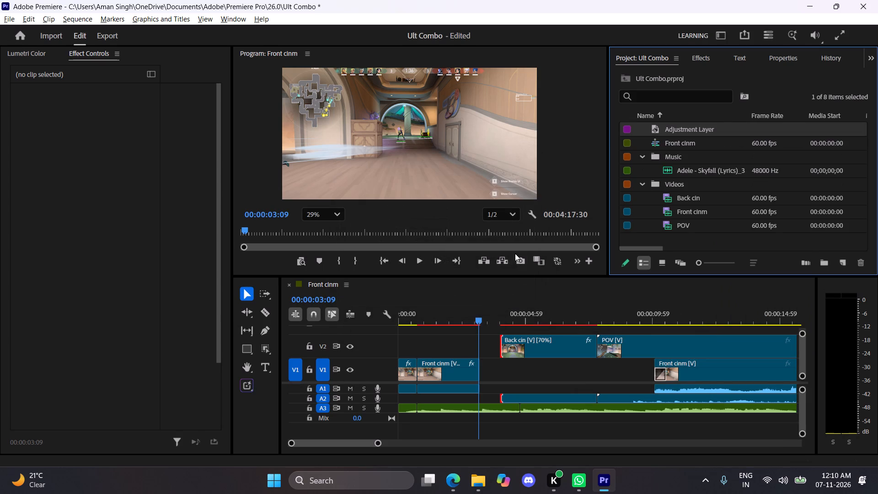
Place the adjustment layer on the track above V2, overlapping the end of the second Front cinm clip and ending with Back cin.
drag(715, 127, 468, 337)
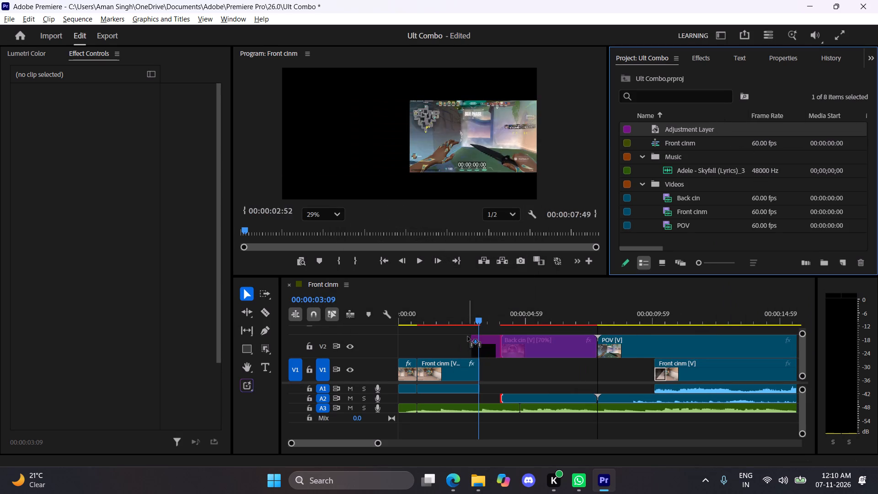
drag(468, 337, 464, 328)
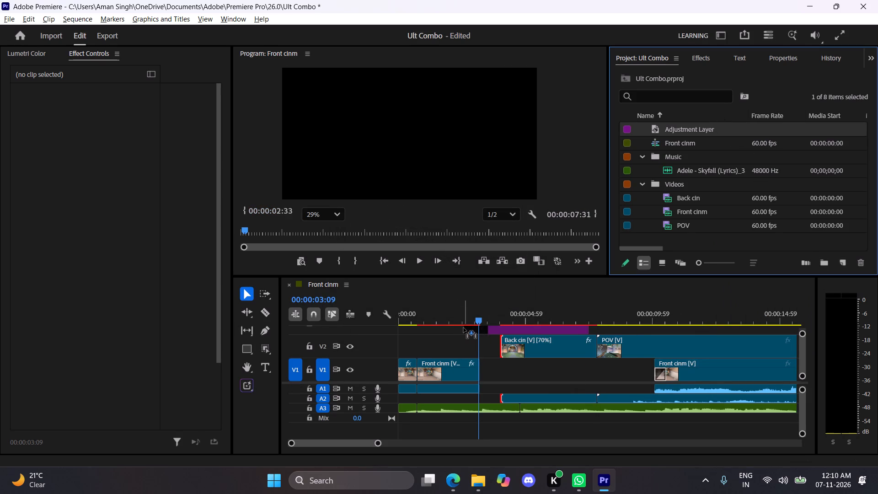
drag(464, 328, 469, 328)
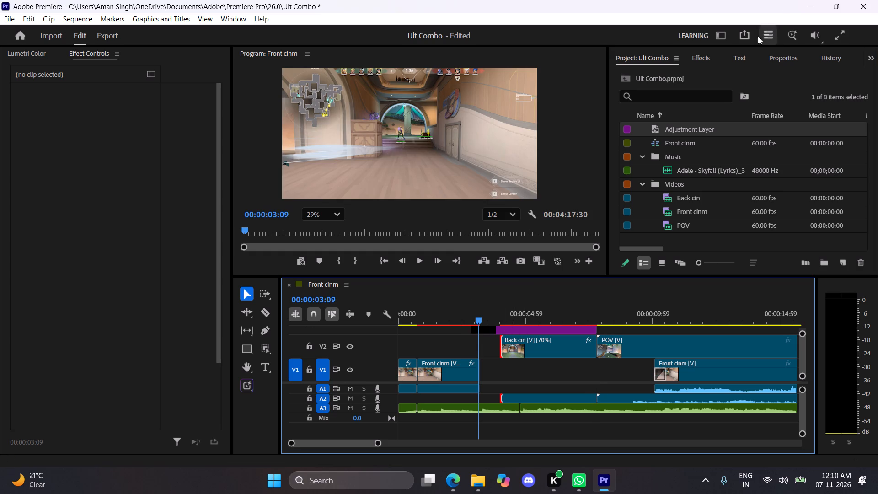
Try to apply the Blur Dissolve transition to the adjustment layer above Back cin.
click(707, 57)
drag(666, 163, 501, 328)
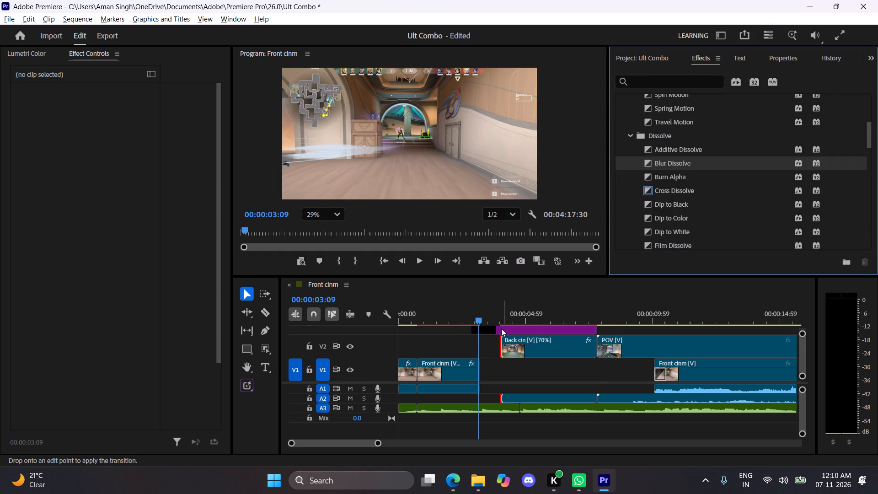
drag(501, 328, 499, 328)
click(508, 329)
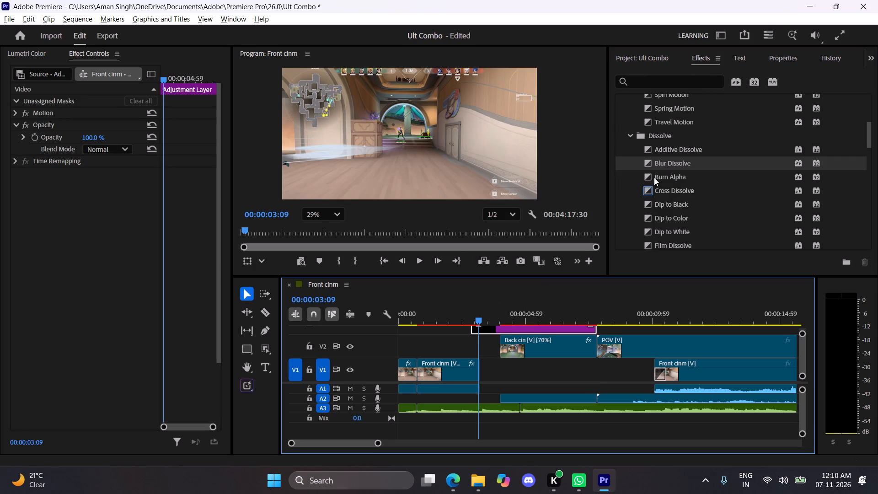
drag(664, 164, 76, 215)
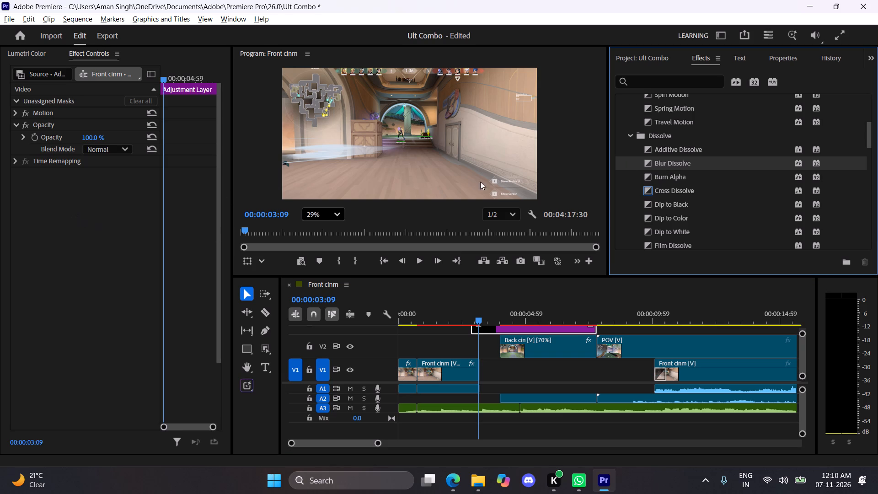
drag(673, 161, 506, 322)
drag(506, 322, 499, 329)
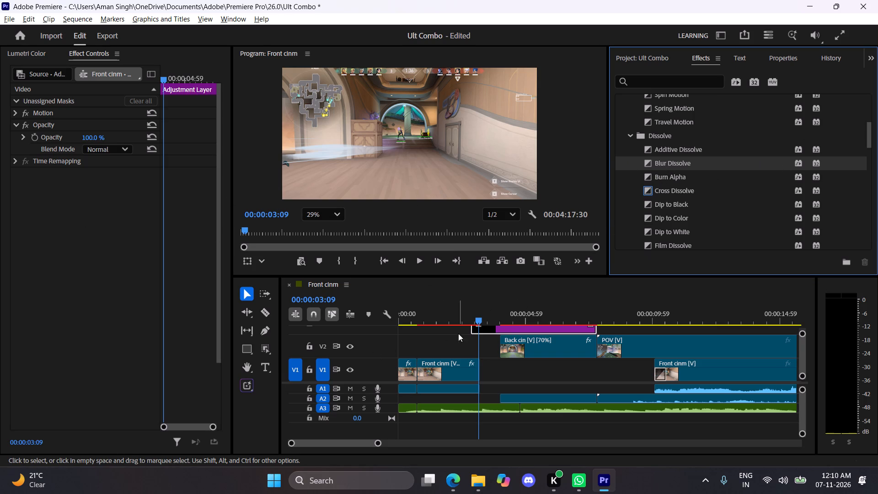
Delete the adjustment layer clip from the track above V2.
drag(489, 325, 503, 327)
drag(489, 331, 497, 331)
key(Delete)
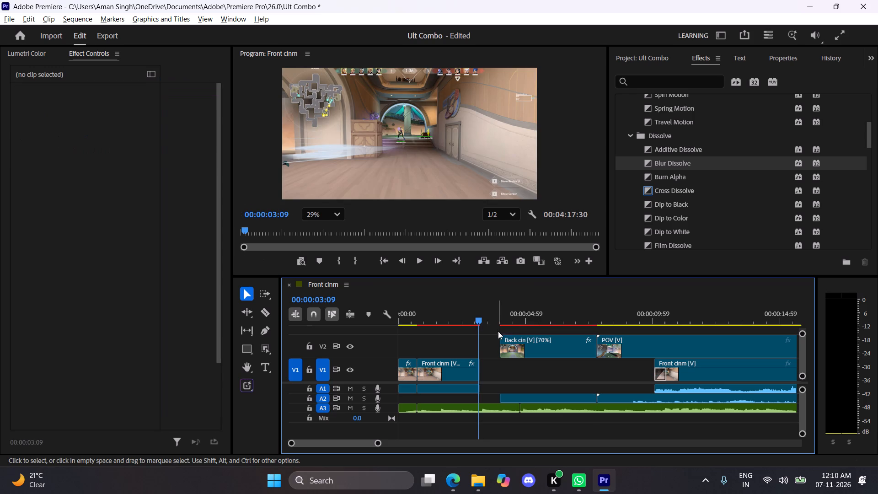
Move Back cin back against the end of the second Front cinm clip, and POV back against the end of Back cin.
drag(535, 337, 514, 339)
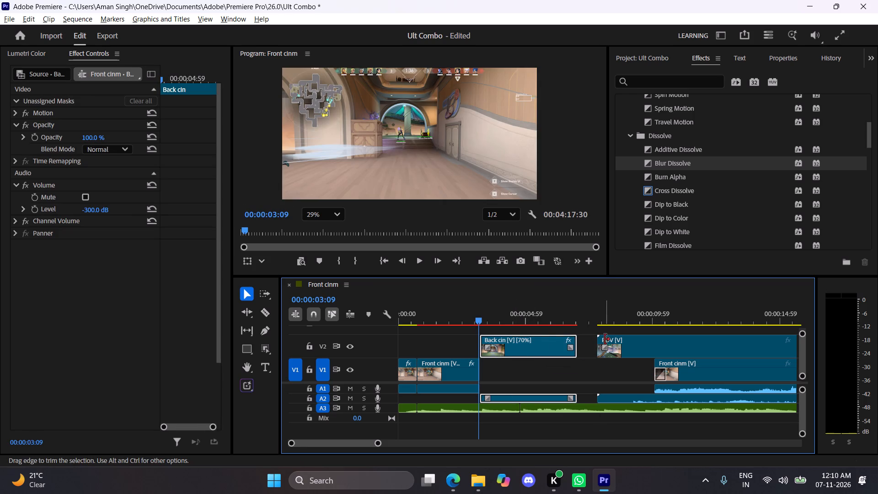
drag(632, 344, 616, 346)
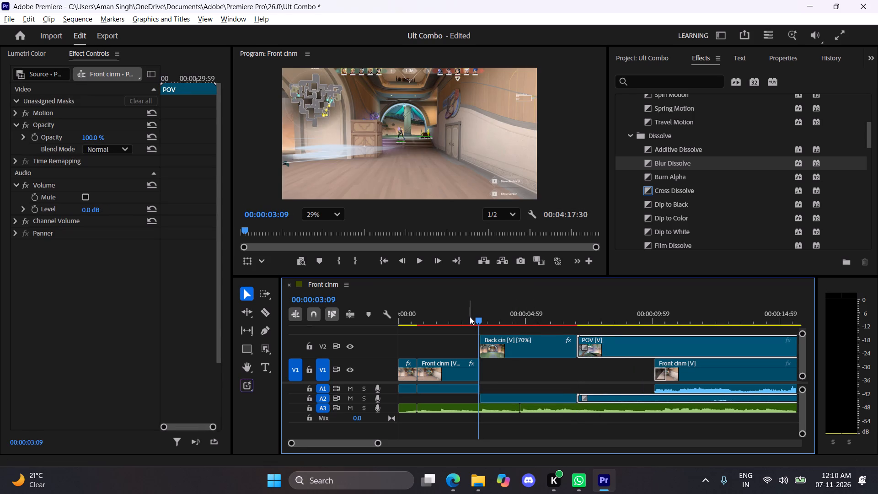
Play back the opening of the sequence to review the cuts from Front cinm to Back cin and on to POV.
drag(472, 321, 369, 333)
key(space)
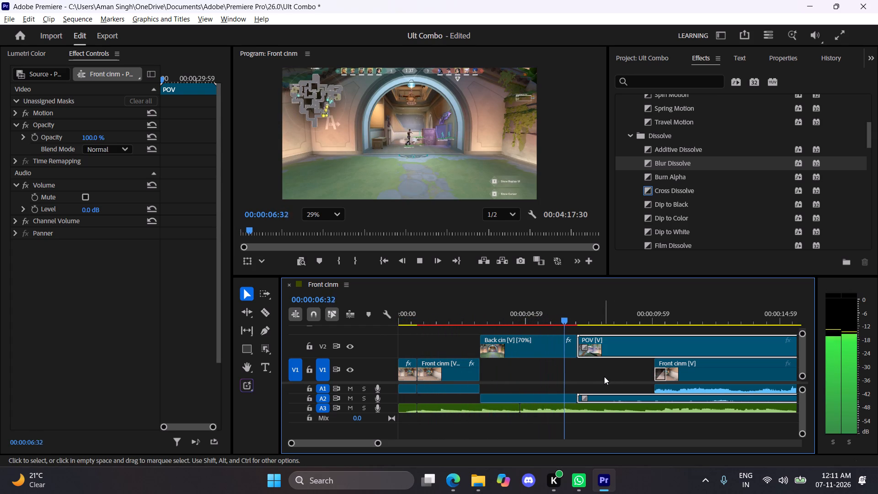
key(space)
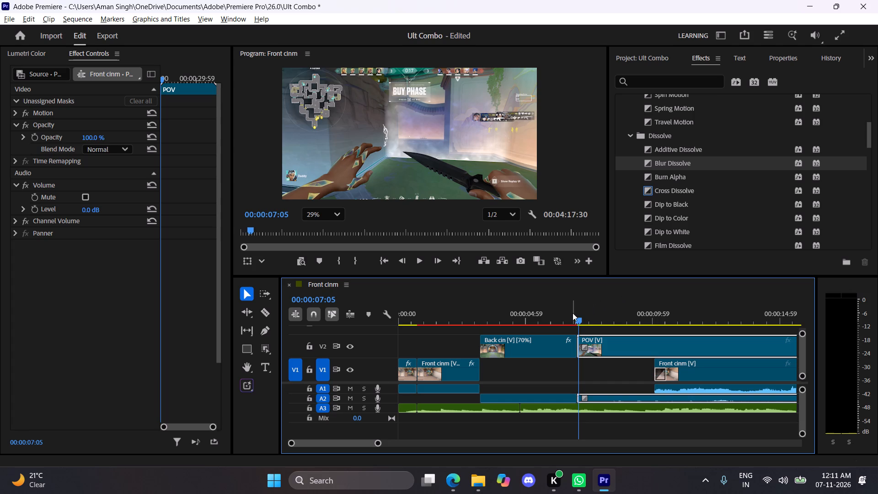
drag(573, 317, 460, 324)
key(space)
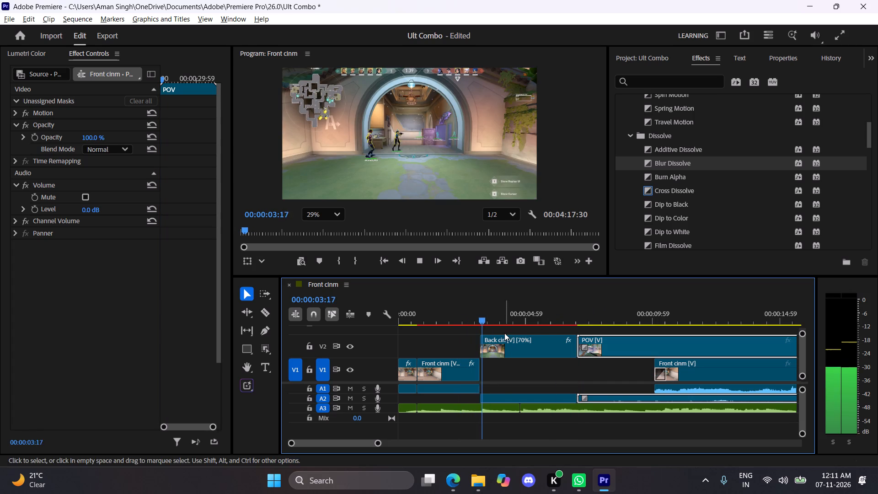
key(space)
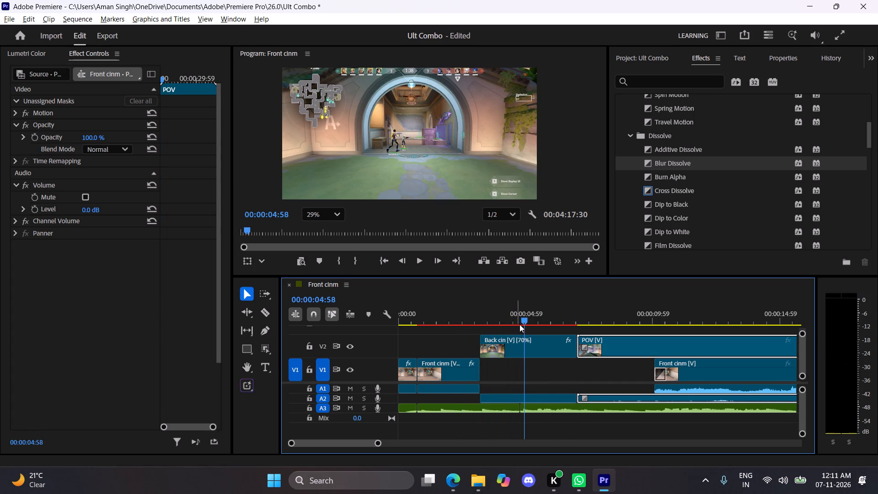
drag(456, 315, 439, 315)
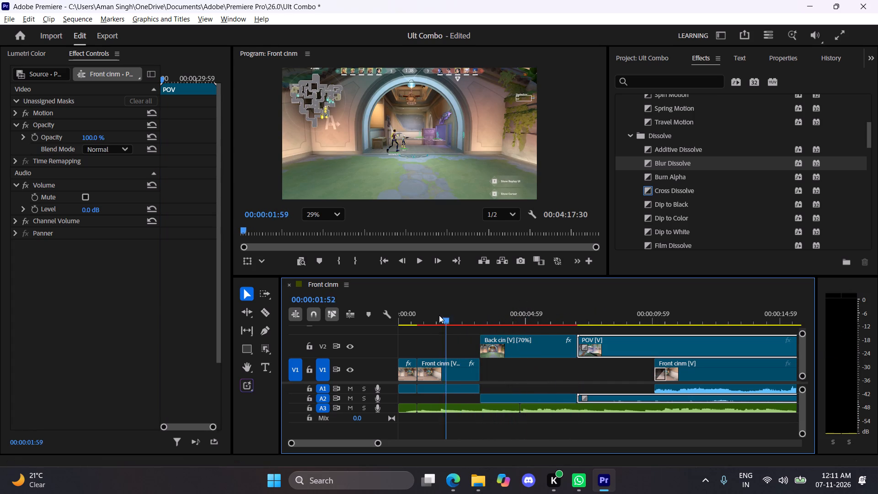
drag(439, 315, 387, 315)
key(space)
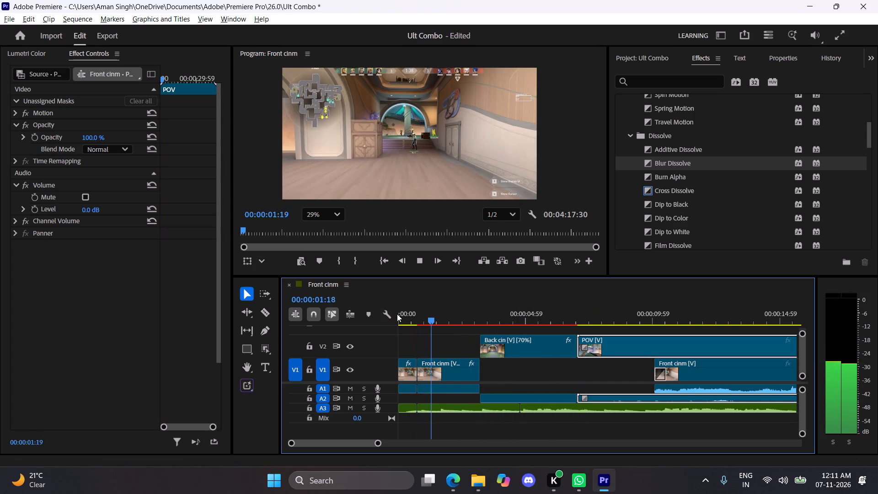
key(space)
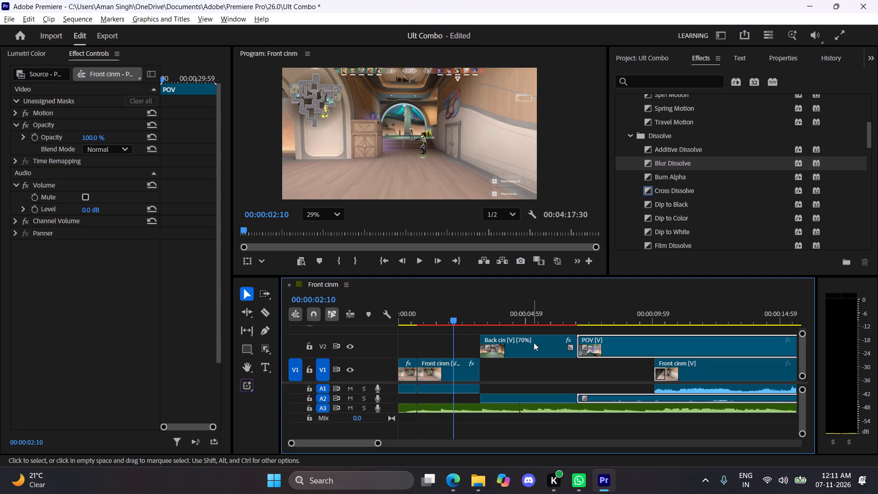
Move Back cin to the sequence start on V2, split it at the end of the second Front cinm clip, and delete the leftover tail.
drag(532, 346, 446, 347)
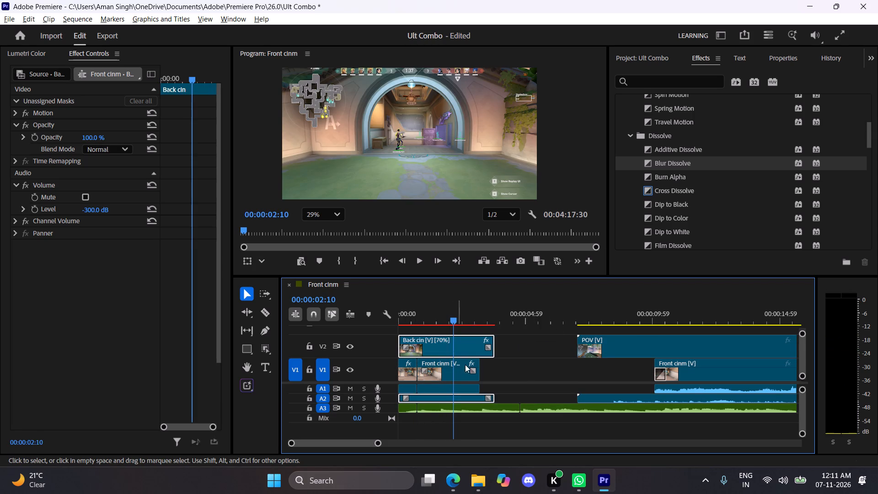
key(c)
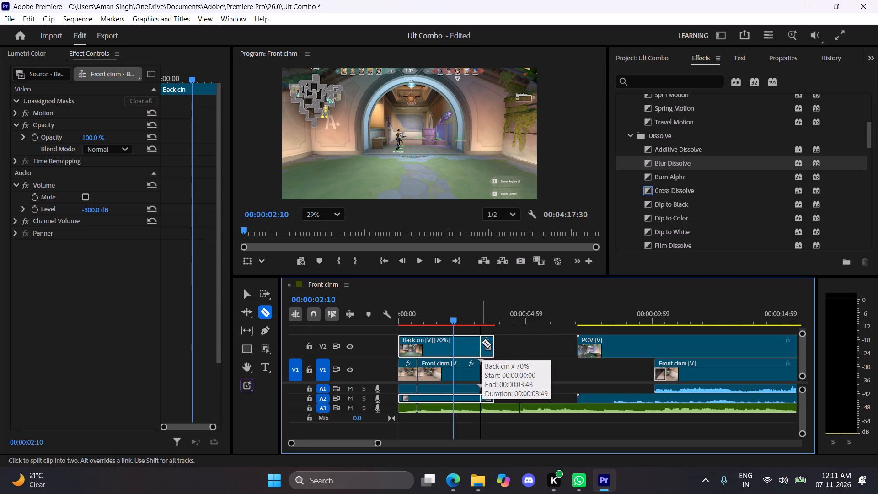
click(482, 342)
key(v)
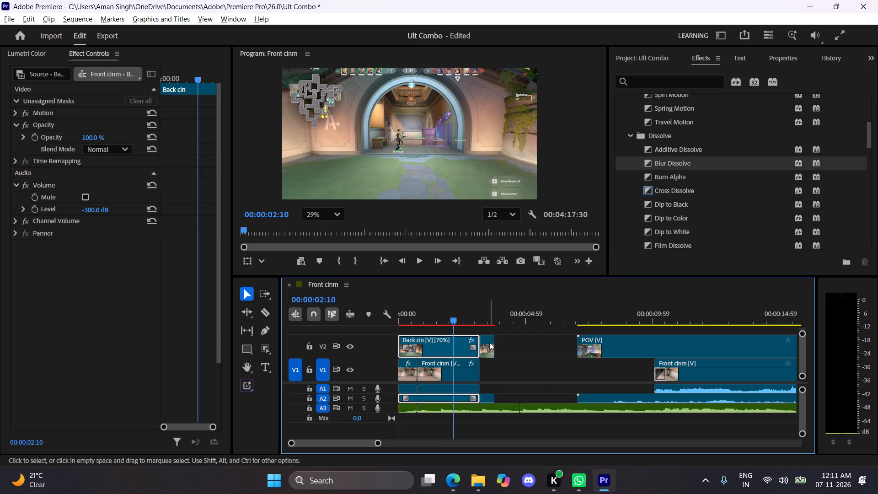
click(489, 342)
key(Delete)
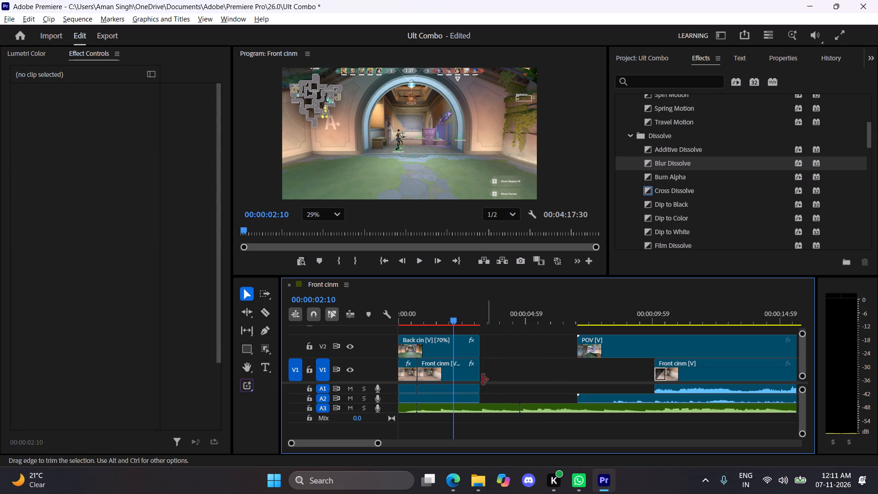
Move both early Front cinm clips on V1 to follow Back cin, with the short faded clip first and the longer one directly against it.
drag(447, 370, 543, 372)
click(402, 372)
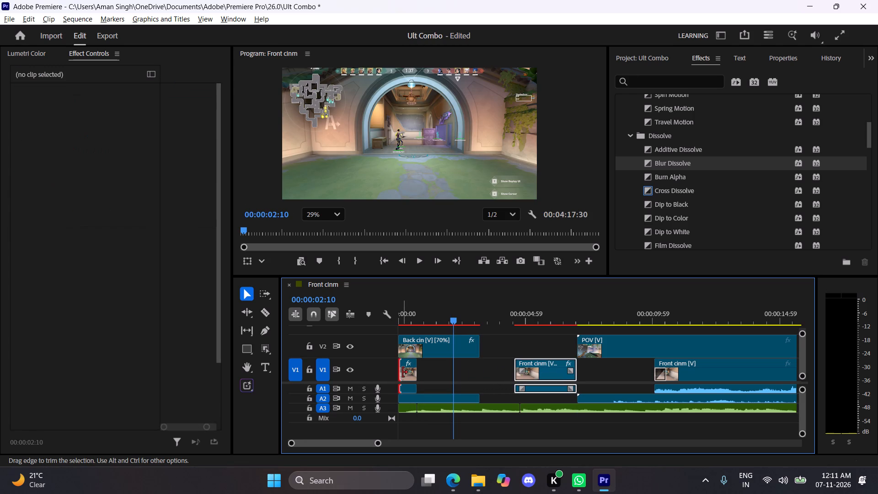
click(407, 373)
drag(407, 373, 503, 376)
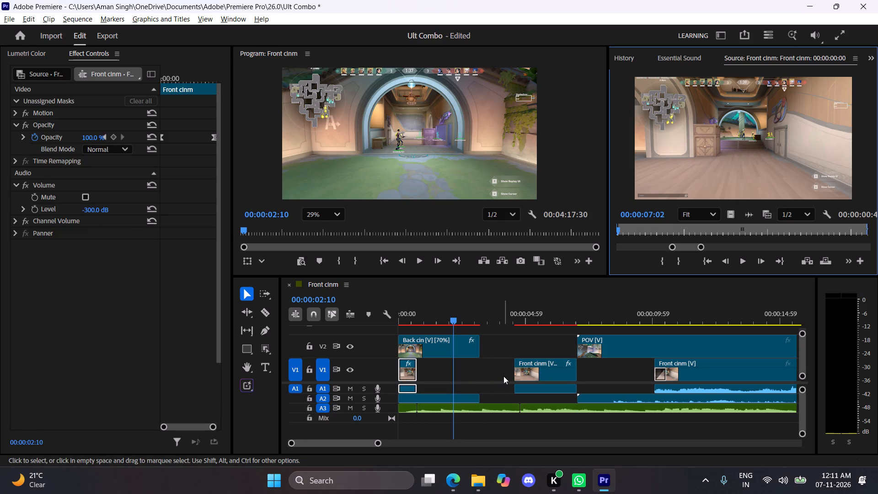
drag(503, 376, 485, 370)
drag(405, 373, 498, 379)
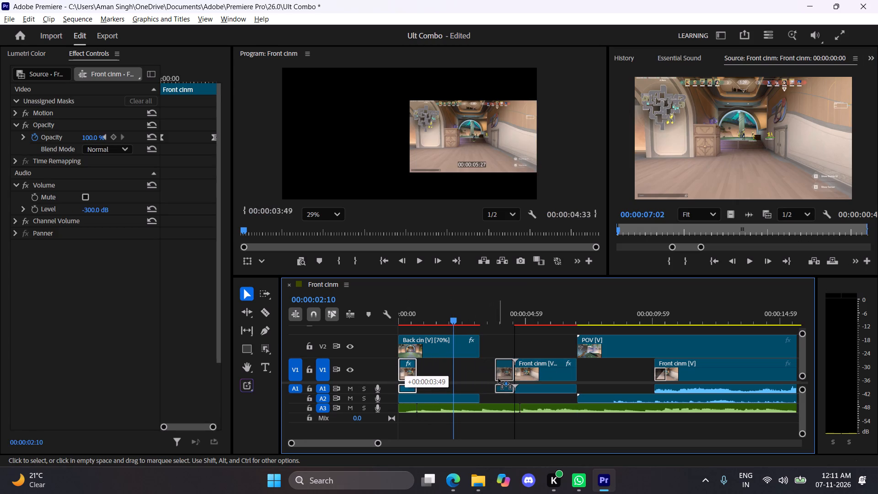
drag(498, 379, 488, 379)
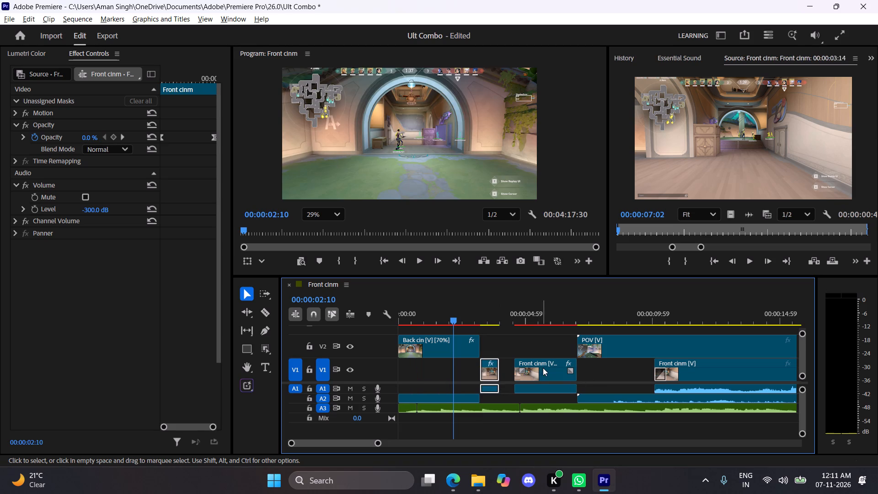
drag(544, 368, 526, 368)
Play back the opening from the sequence start to review the cut from Back cin to the Front cinm clips.
drag(414, 320, 380, 319)
key(space)
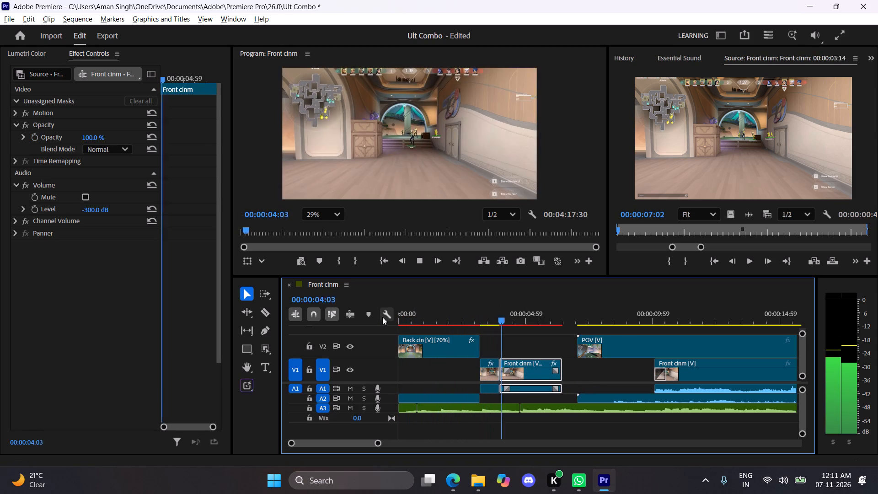
key(space)
drag(489, 319, 398, 308)
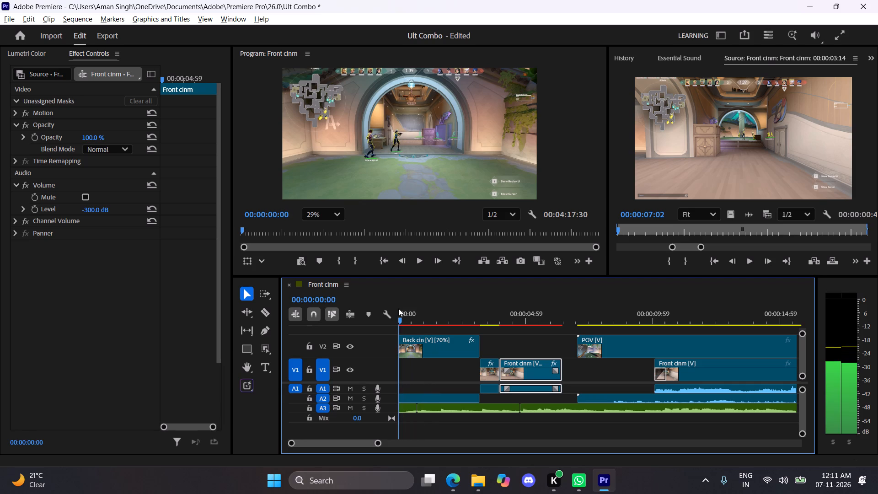
drag(398, 308, 395, 308)
click(395, 308)
key(space)
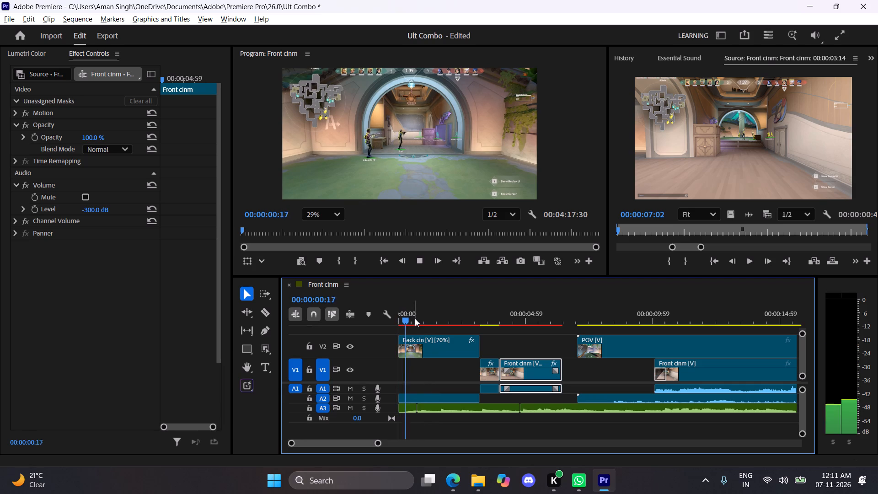
key(space)
key(space)
key(space)
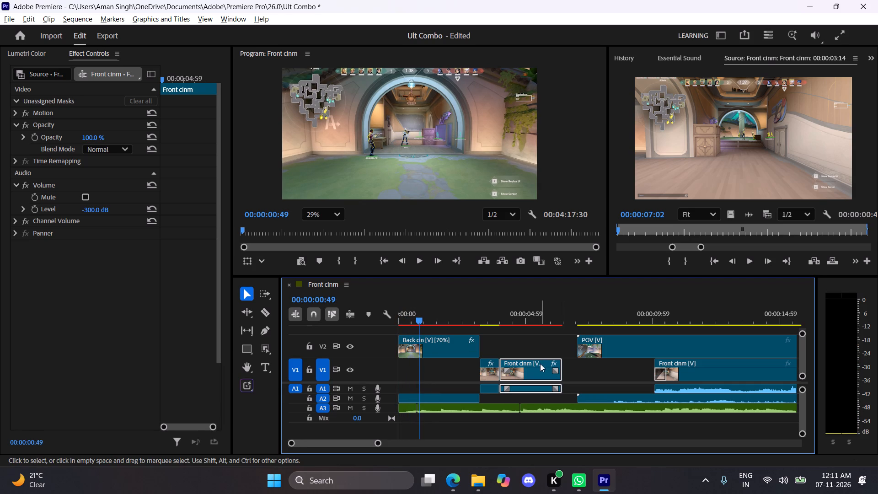
Shift the longer early Front cinm clip to start at about 00:00:04:14, leaving a short gap after the short one, and play it back.
drag(540, 364, 547, 364)
key(space)
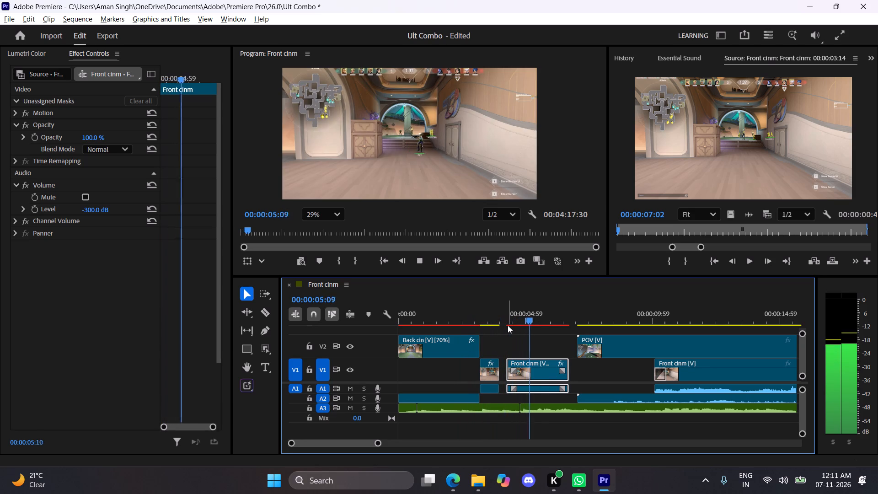
key(space)
key(space)
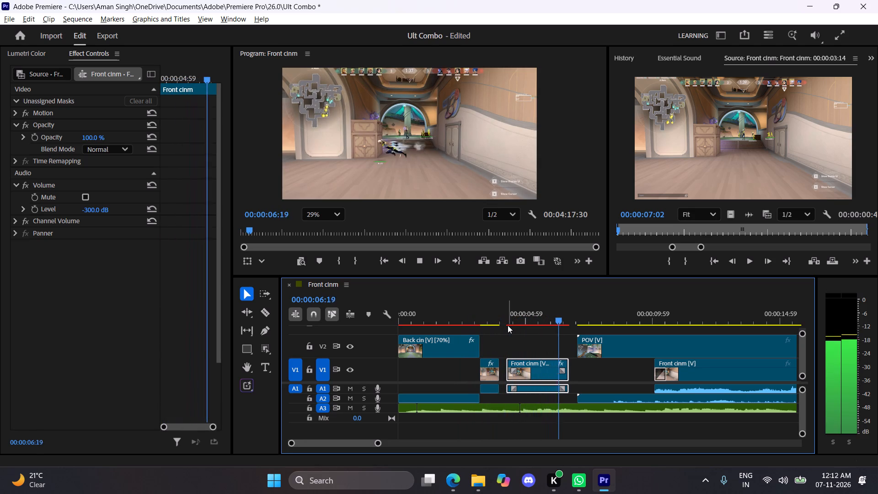
key(space)
key(space)
key(space)
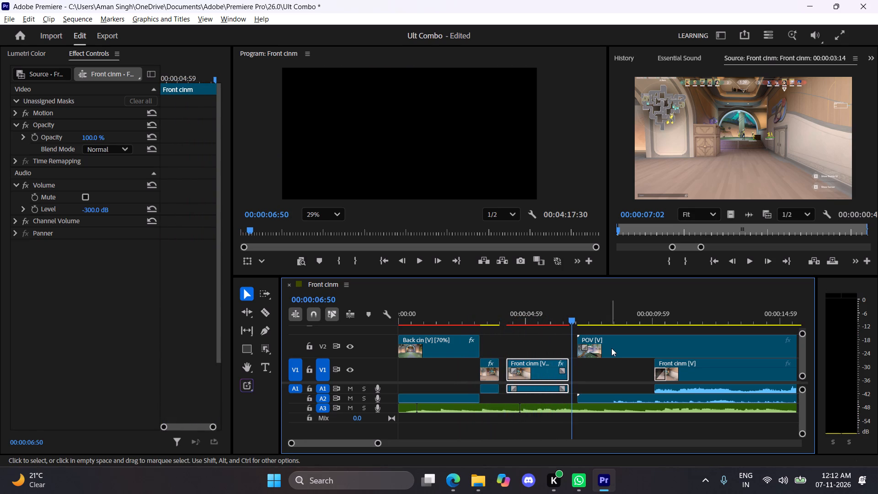
Move the second Skyfall audio segment on A3 later so it starts at about 6 seconds.
drag(588, 407, 625, 408)
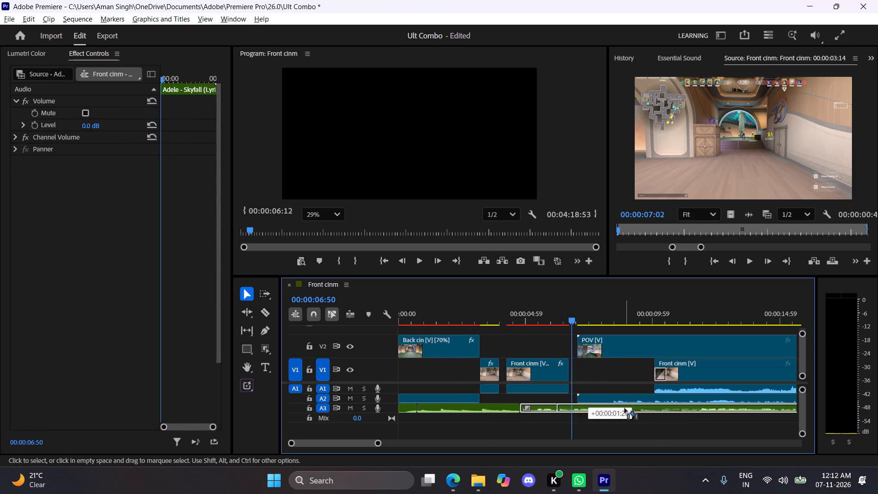
drag(625, 408, 633, 408)
key(space)
key(space)
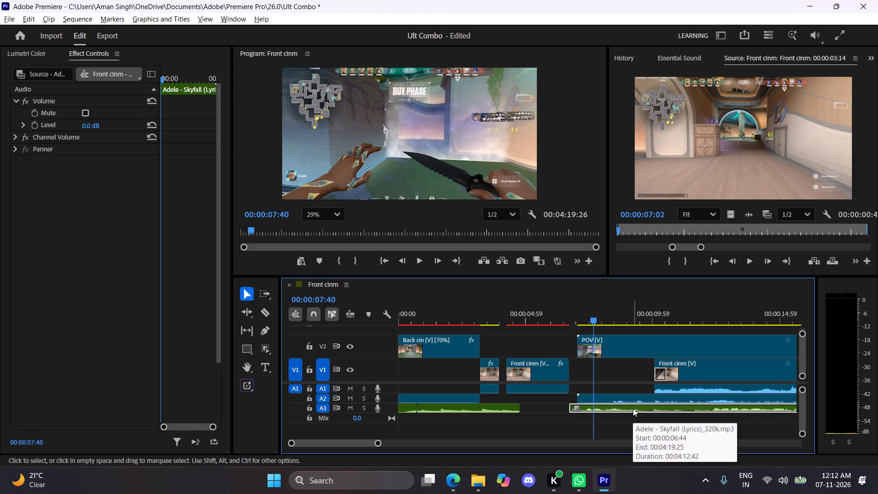
drag(635, 404, 623, 408)
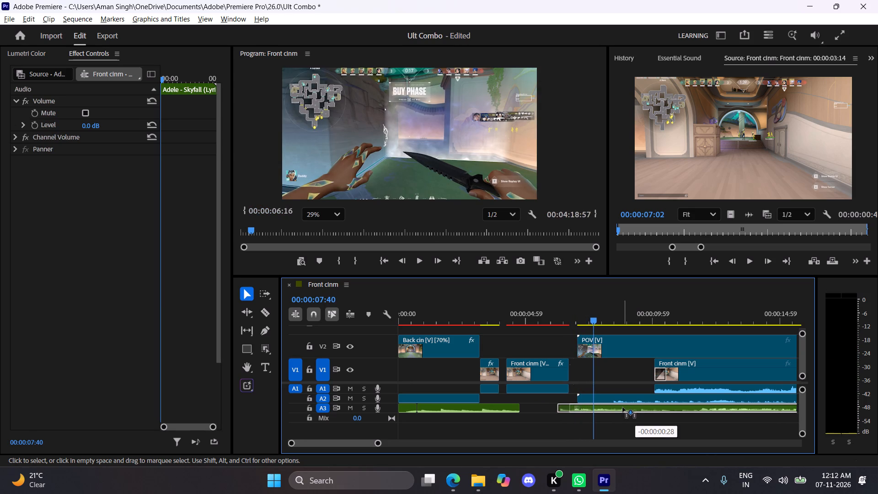
drag(623, 408, 616, 408)
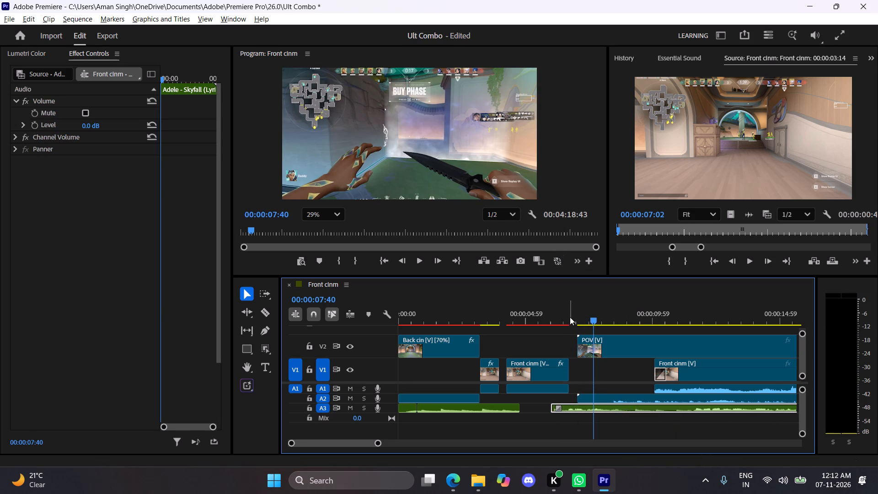
Play and step through the frames between the longer Front cinm clip and POV to check the timing against the Skyfall segment.
drag(568, 320, 561, 320)
key(space)
key(space)
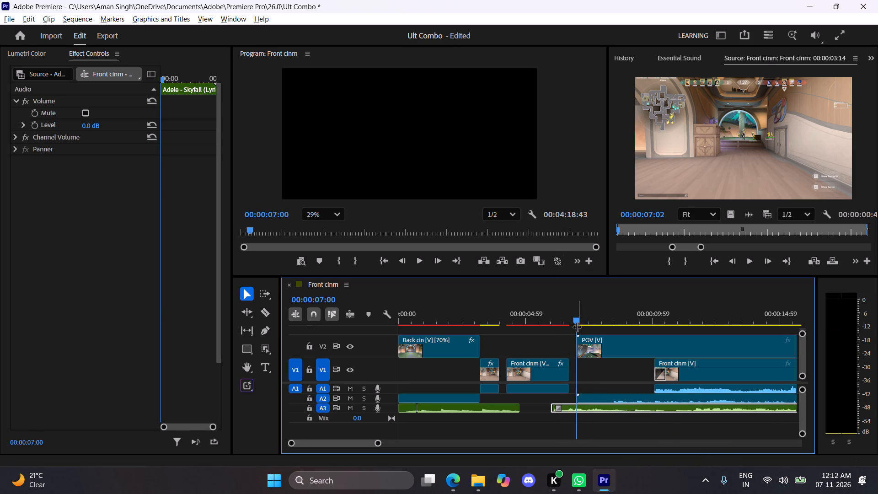
key(Left)
key(Left)
key(Left)
key(Left)
key(Left)
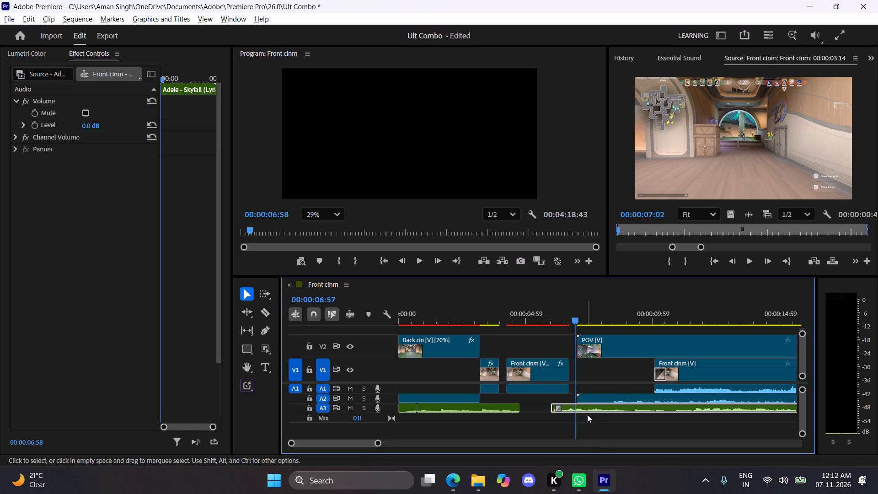
key(Left)
key(Left)
key(Left)
key(Left)
key(Left)
key(Left)
key(Left)
key(Left)
key(Left)
key(Left)
key(Left)
key(Left)
key(Left)
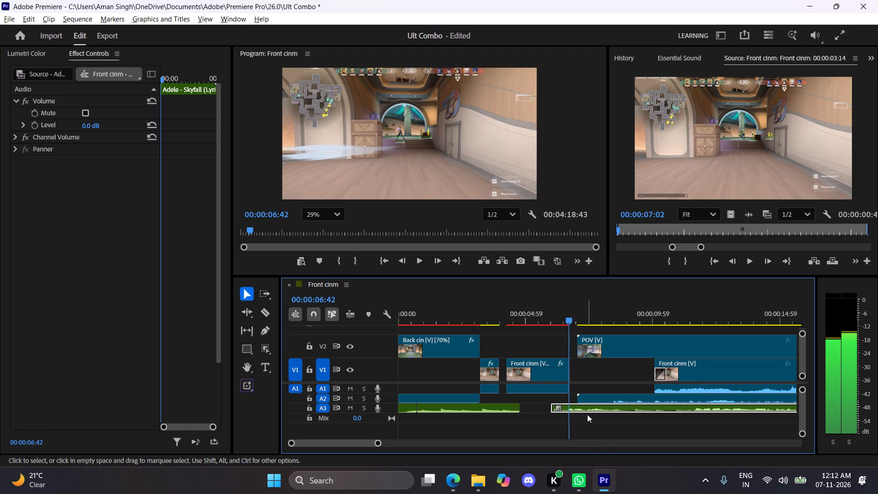
key(Left)
key(Left)
key(Left)
key(space)
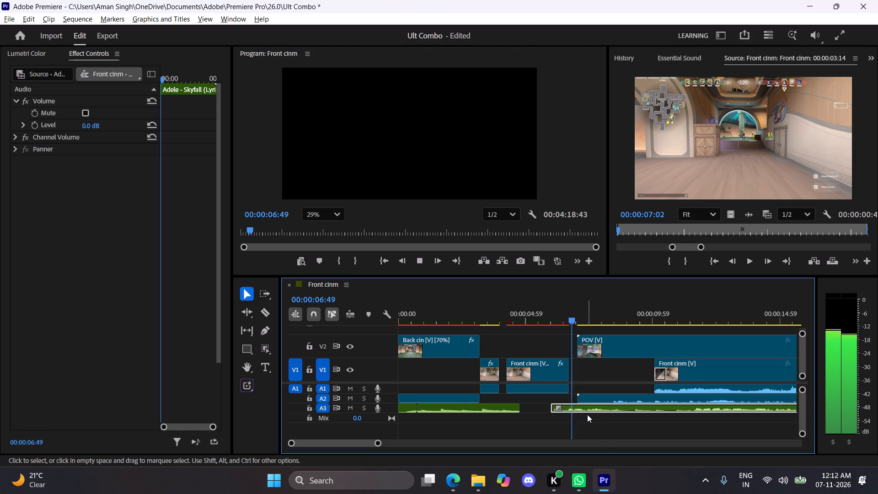
key(space)
Move POV earlier so it starts at about 00:00:06:44, just after the end of the longer Front cinm clip.
click(569, 322)
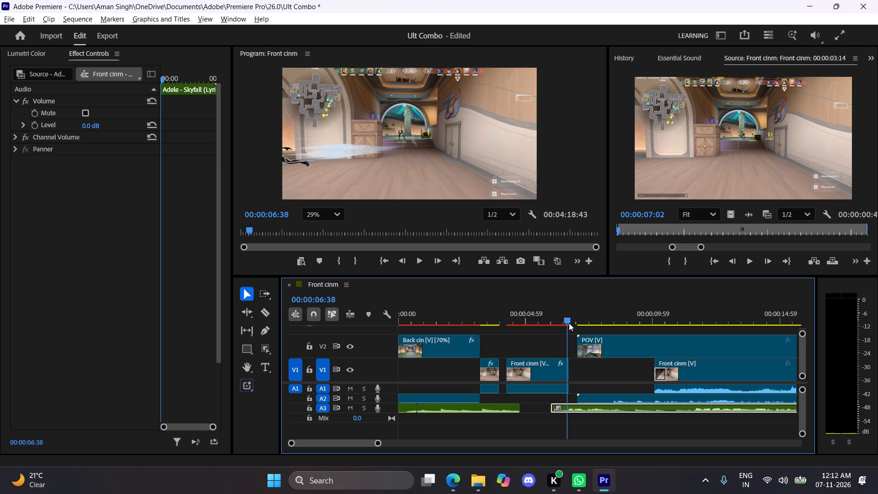
drag(635, 341, 625, 342)
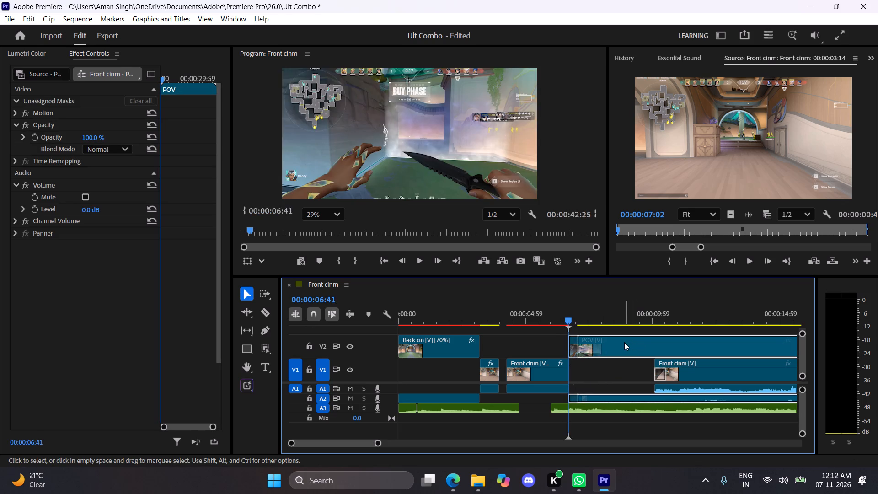
drag(630, 341, 635, 341)
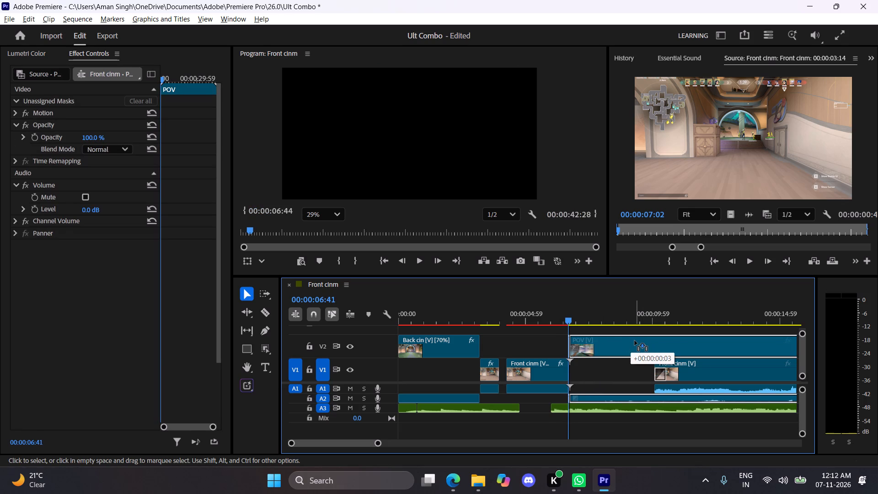
Play back and scrub across the gap, the longer Front cinm clip and the cut to POV to review their timing.
drag(572, 318, 549, 318)
key(space)
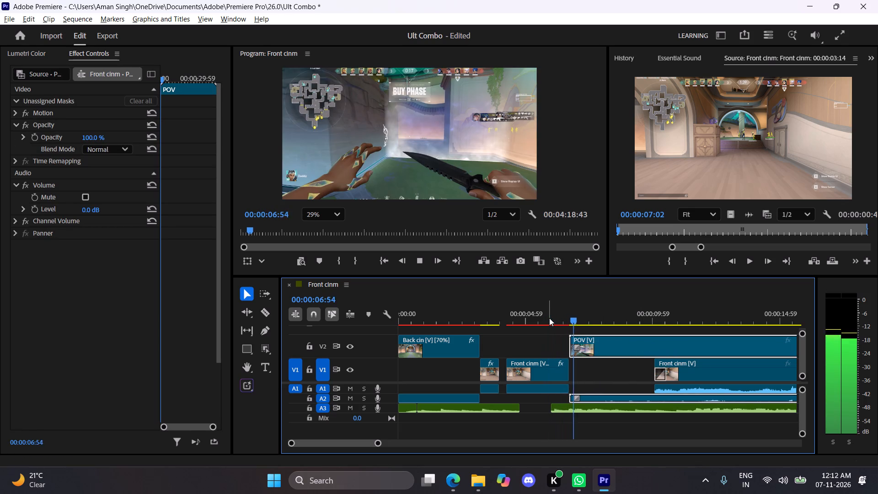
key(space)
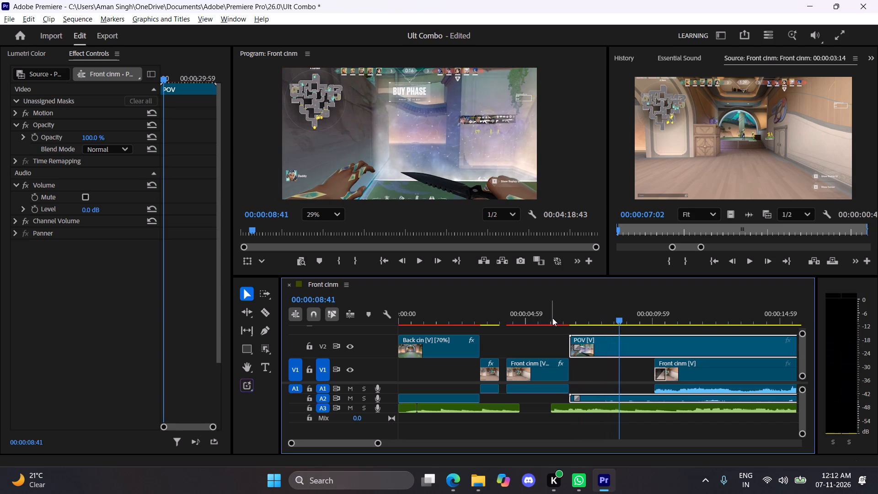
drag(583, 324, 571, 321)
drag(573, 320, 554, 320)
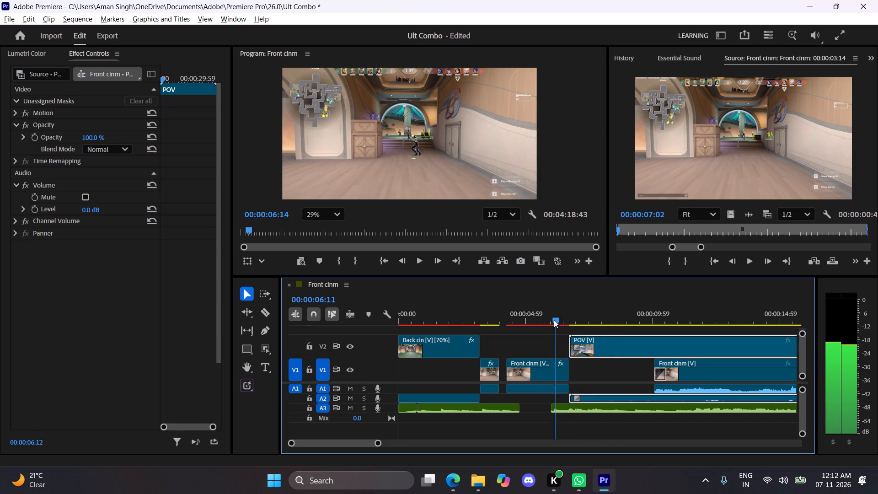
drag(554, 320, 520, 318)
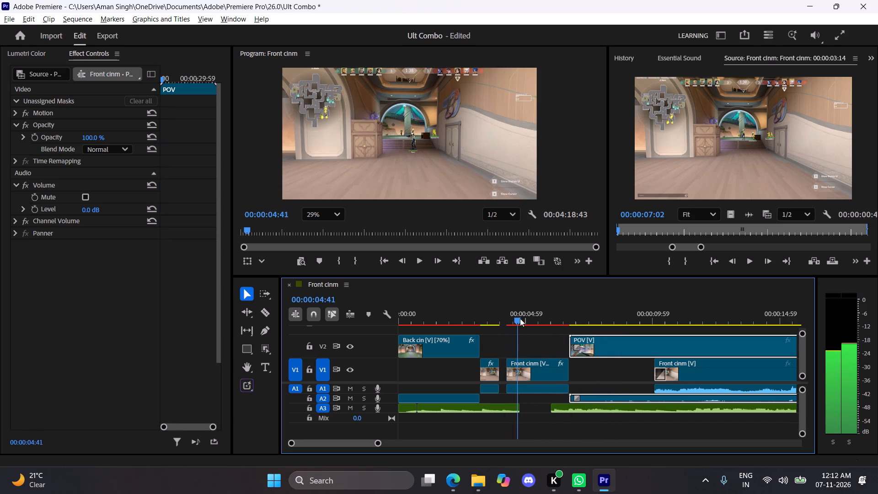
drag(520, 318, 560, 320)
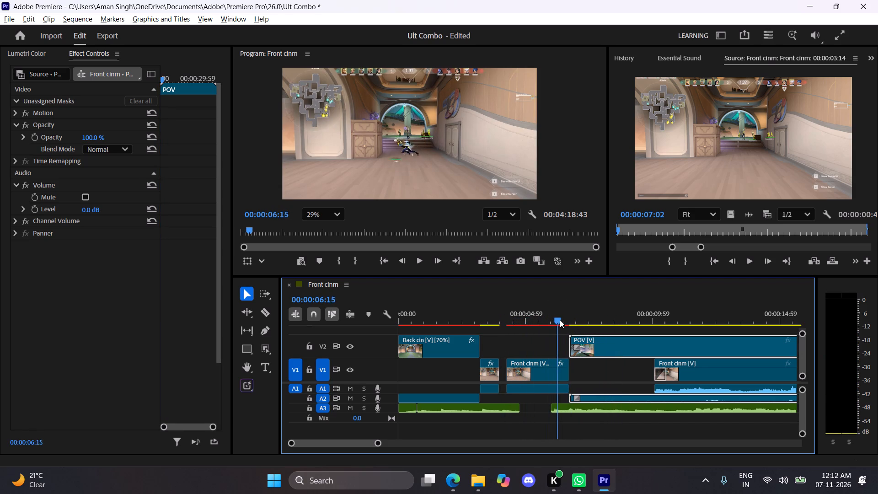
drag(560, 320, 549, 321)
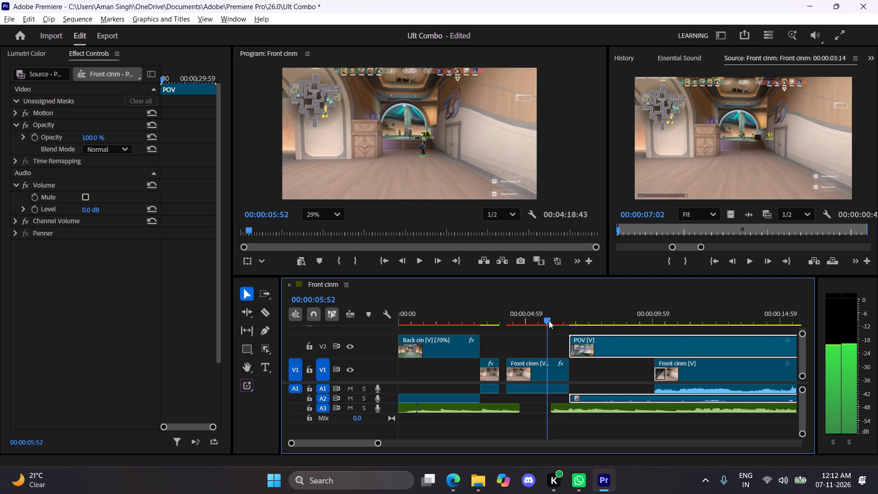
drag(549, 321, 507, 321)
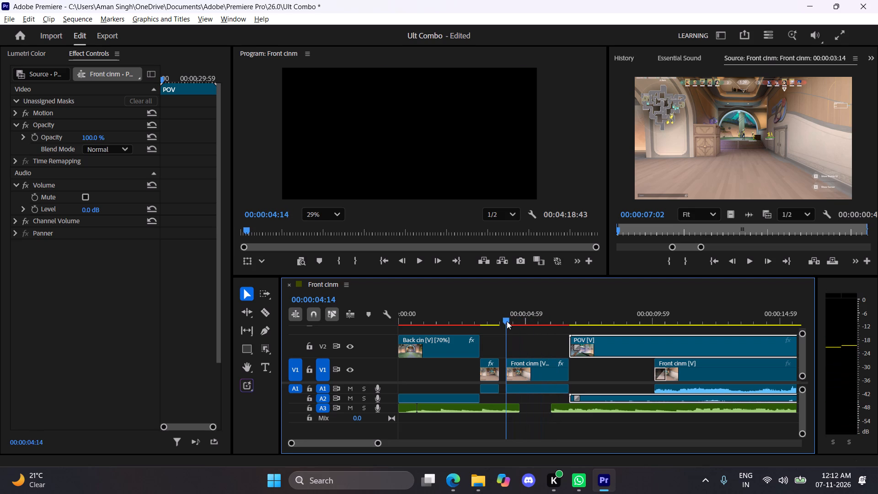
drag(507, 321, 507, 322)
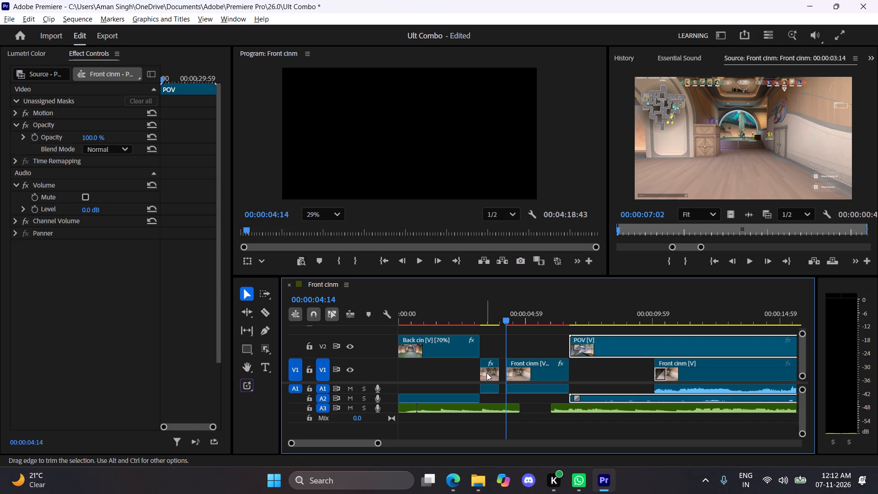
Move the short Front cinm clip on V1 later so it ends against the longer Front cinm clip at about 00:00:04:14.
drag(487, 373, 490, 373)
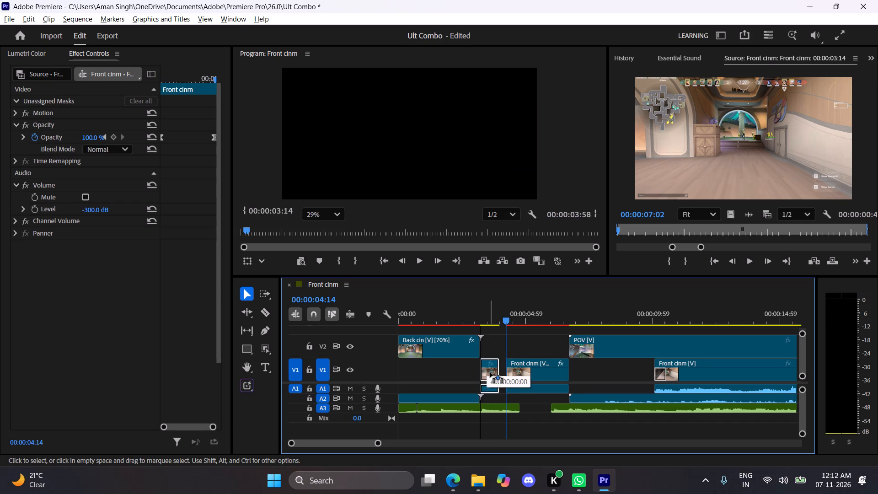
drag(490, 373, 491, 373)
Move the middle Skyfall segment on A3 later so it ends where the following Skyfall segment starts, at about 6 seconds.
drag(481, 406, 493, 405)
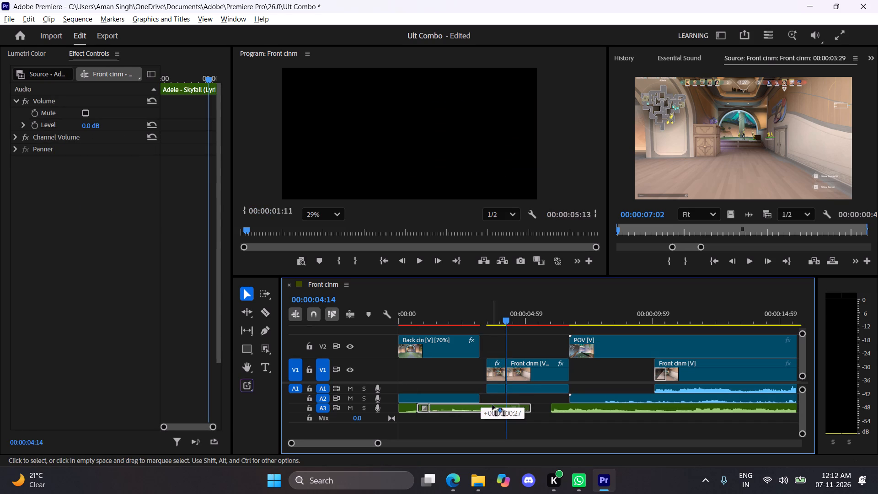
drag(493, 405, 508, 406)
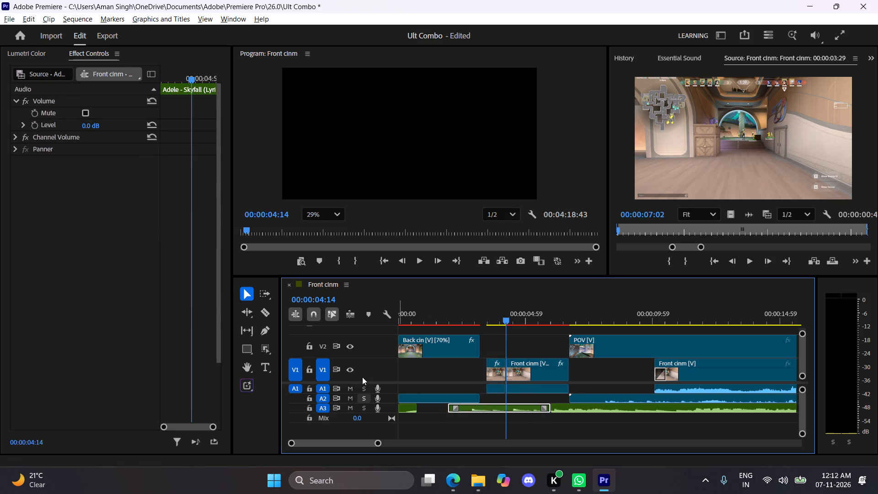
Turn off Level keyframing on the short opening Skyfall segment, deleting its volume keyframes and suppressing future keyframe-deletion warnings.
click(404, 408)
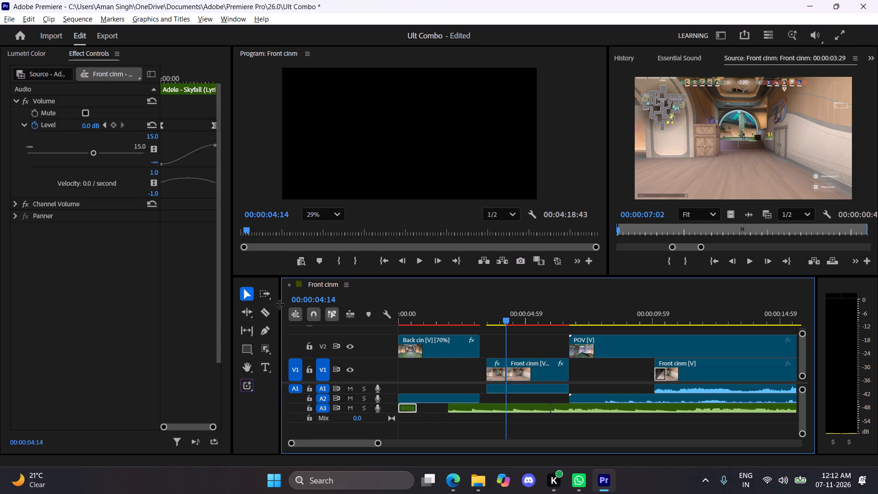
click(37, 125)
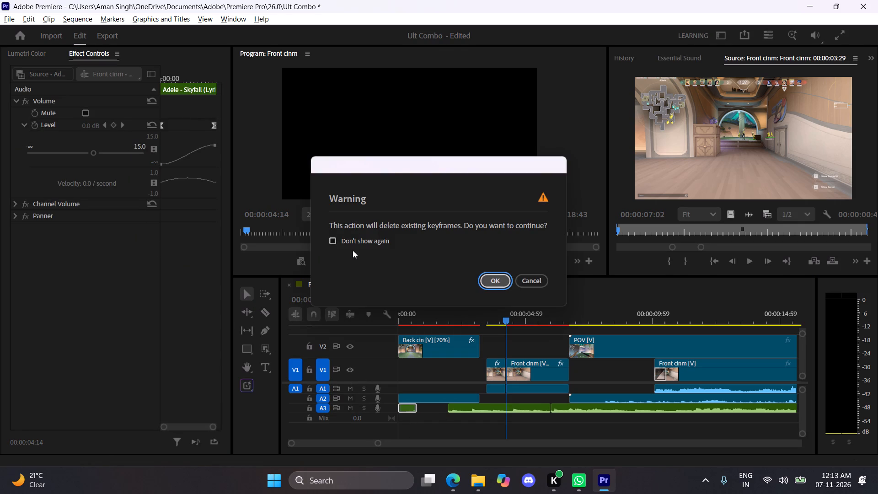
click(353, 244)
click(499, 281)
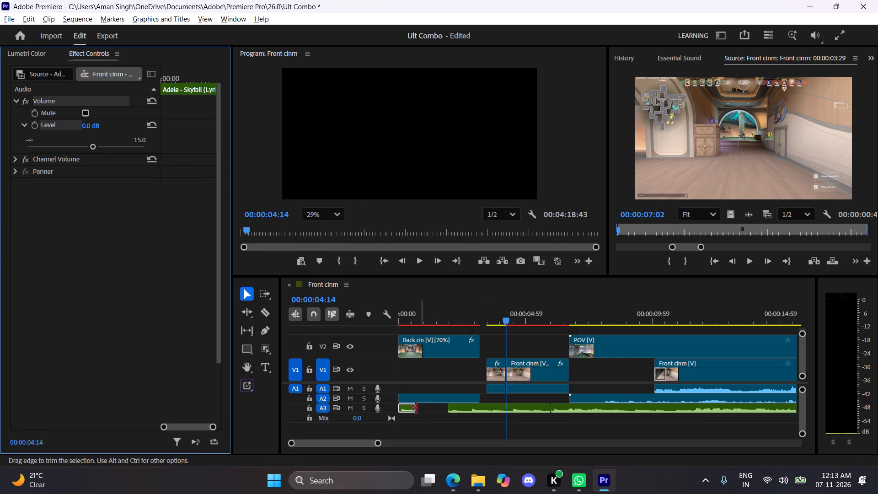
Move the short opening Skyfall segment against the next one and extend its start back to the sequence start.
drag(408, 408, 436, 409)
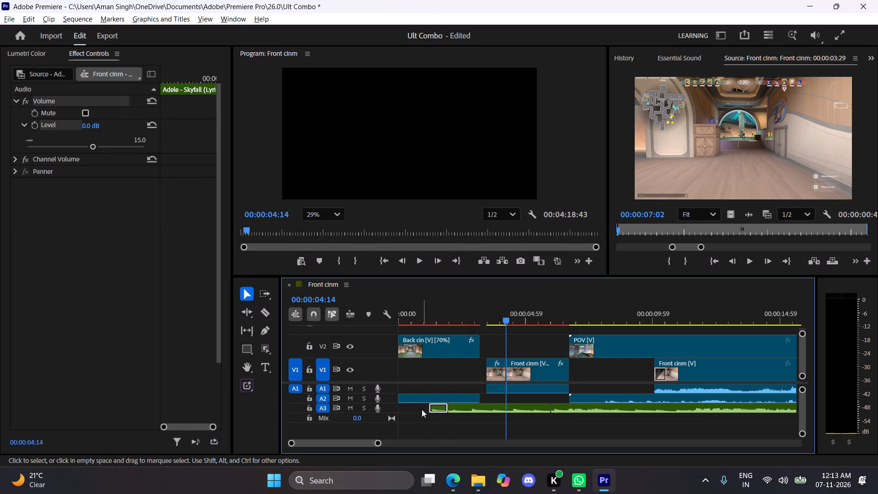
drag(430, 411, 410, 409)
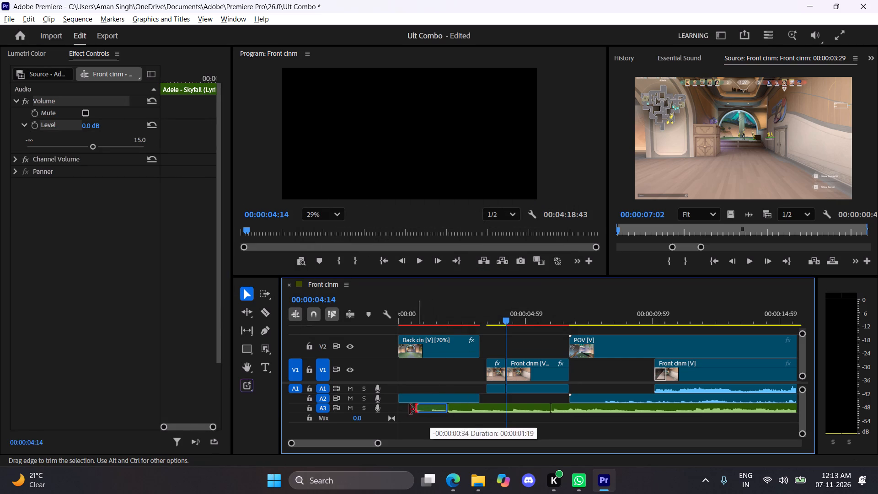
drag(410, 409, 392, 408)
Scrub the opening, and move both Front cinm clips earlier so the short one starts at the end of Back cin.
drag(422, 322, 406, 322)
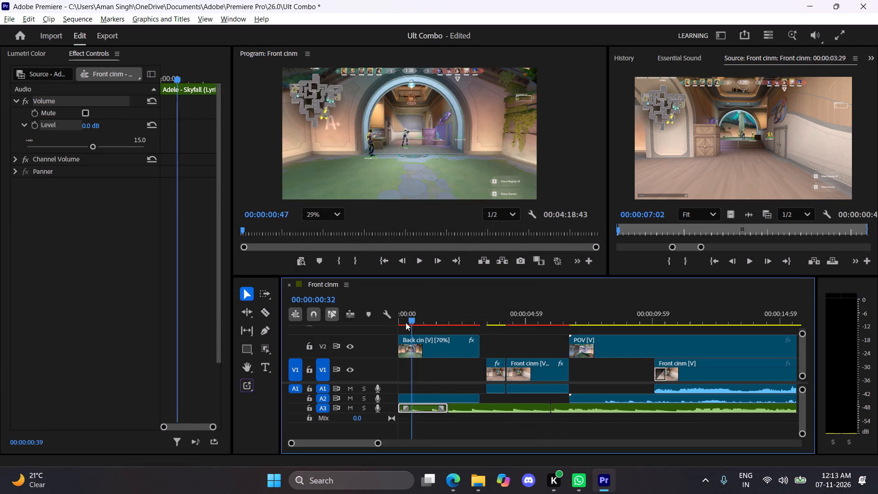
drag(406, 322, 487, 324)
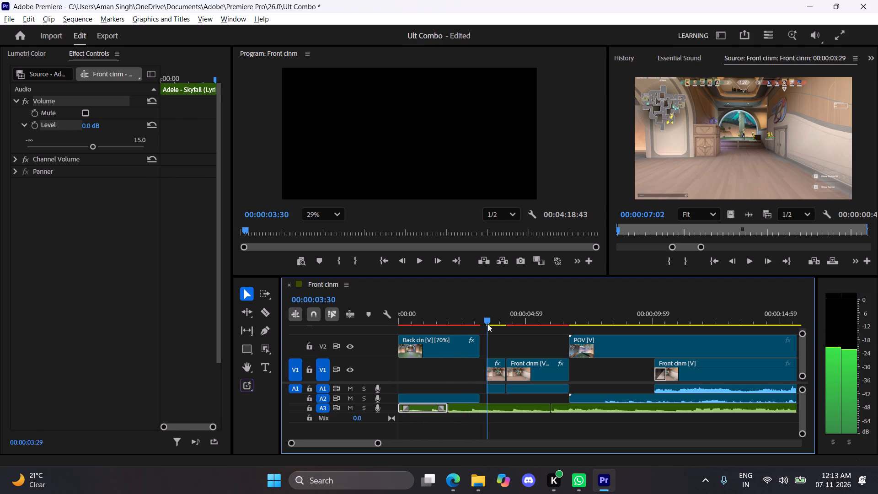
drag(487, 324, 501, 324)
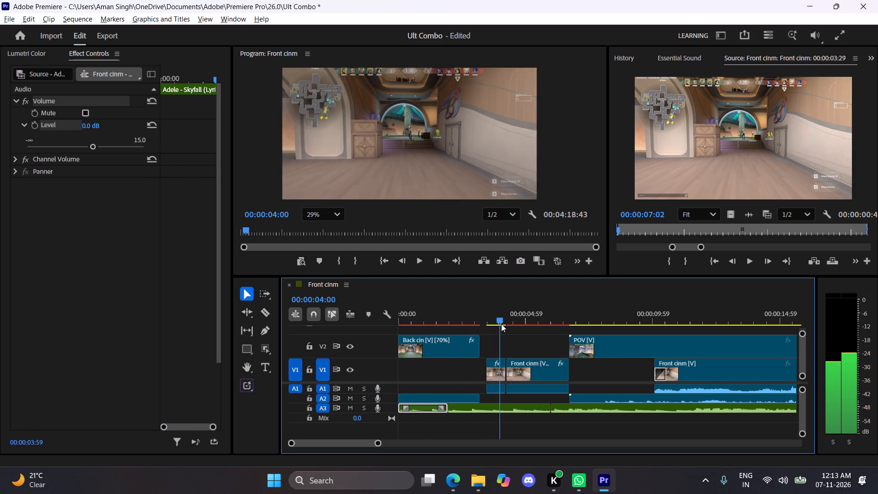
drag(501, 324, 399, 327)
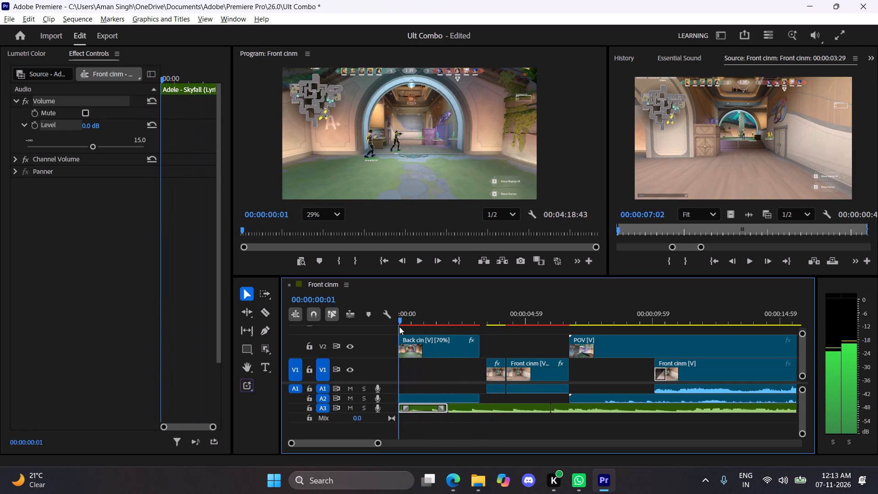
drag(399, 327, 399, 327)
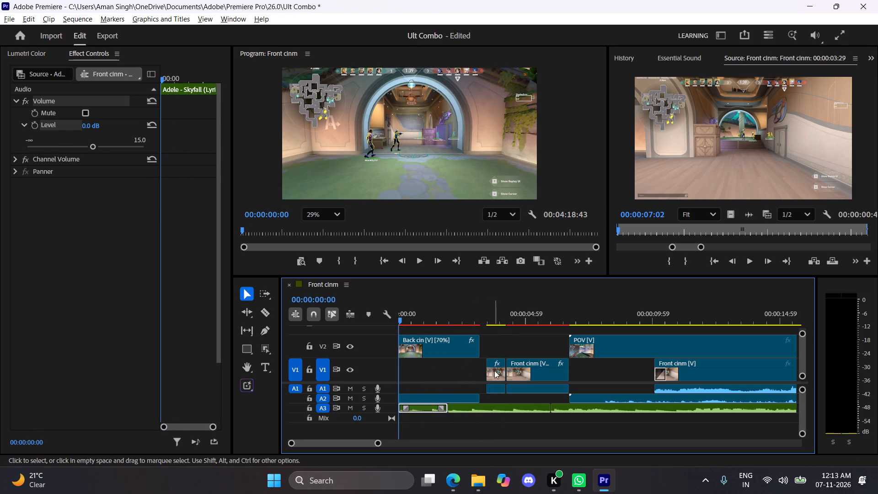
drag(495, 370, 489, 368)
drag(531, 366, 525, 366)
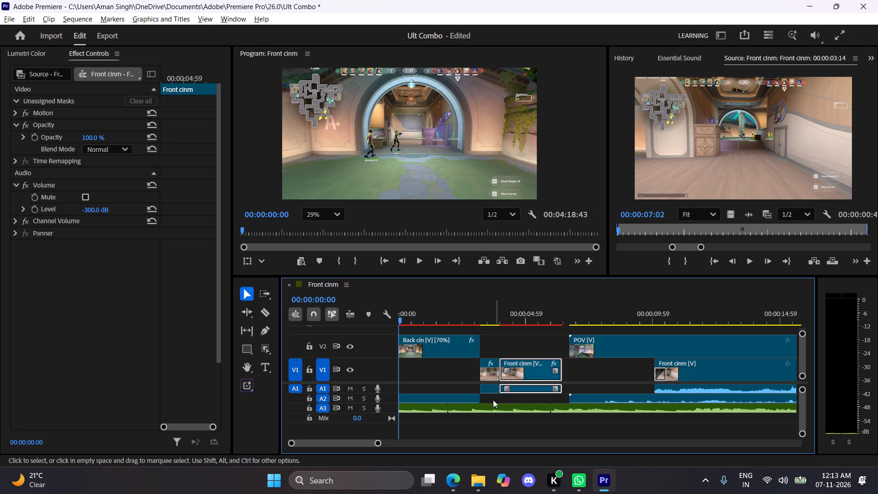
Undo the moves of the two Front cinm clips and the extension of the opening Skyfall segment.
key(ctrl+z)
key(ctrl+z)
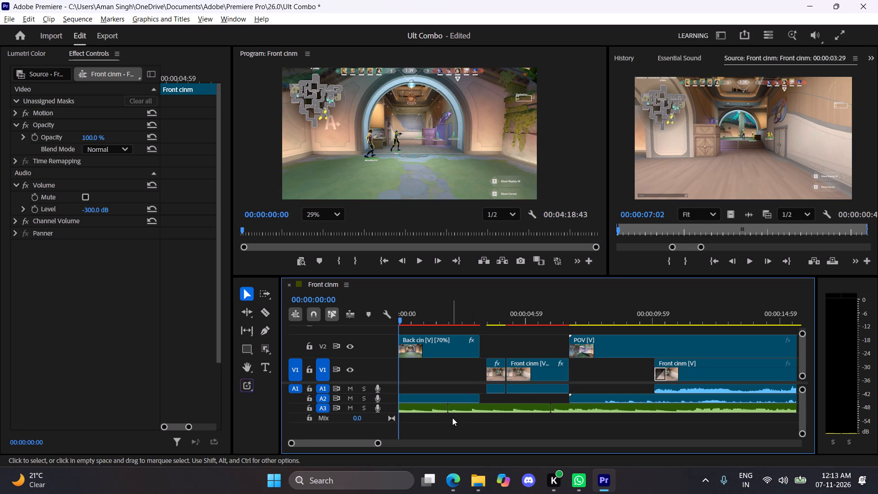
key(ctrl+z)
Move the short opening Skyfall segment on A3 earlier so it starts at about 00:00:00:45.
drag(437, 407, 426, 407)
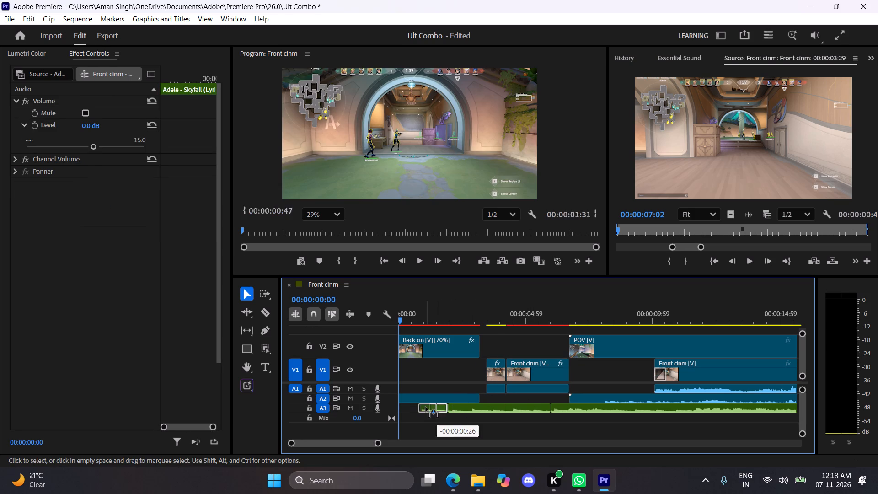
drag(426, 407, 425, 407)
Play the opening in short stretches and extend the end of Back cin to the start of the short Front cinm clip.
key(space)
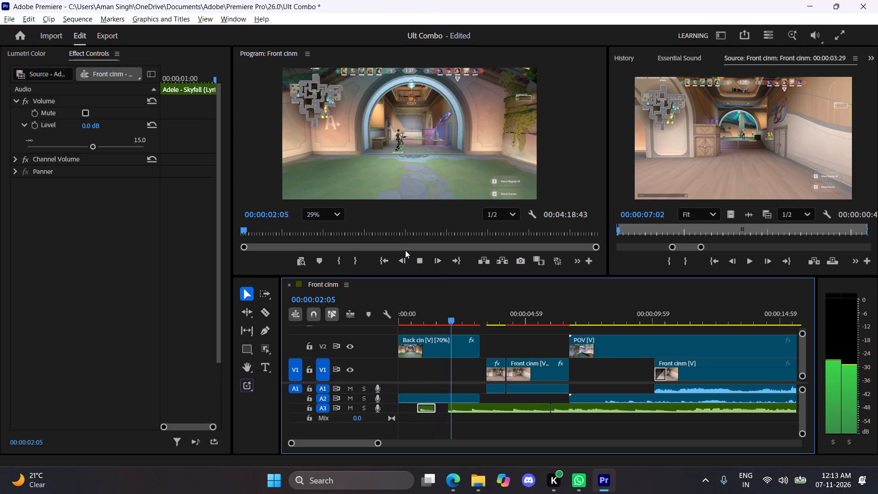
key(space)
key(space)
key(space)
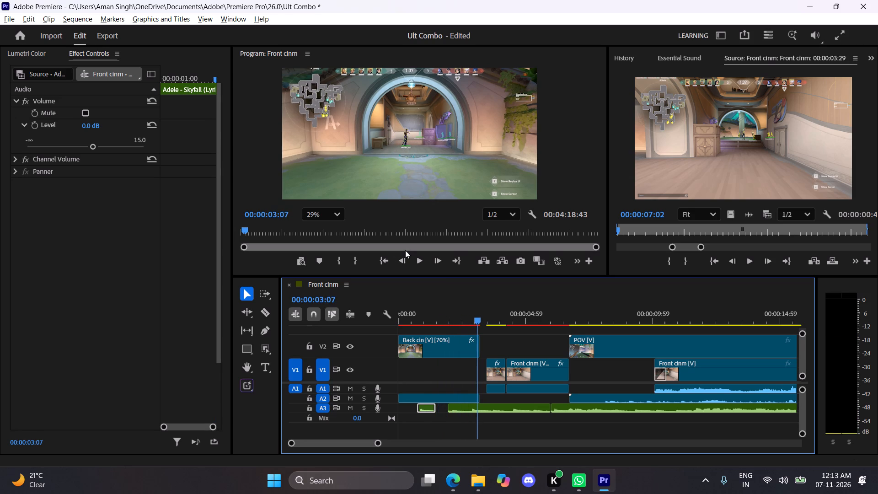
key(space)
key(space)
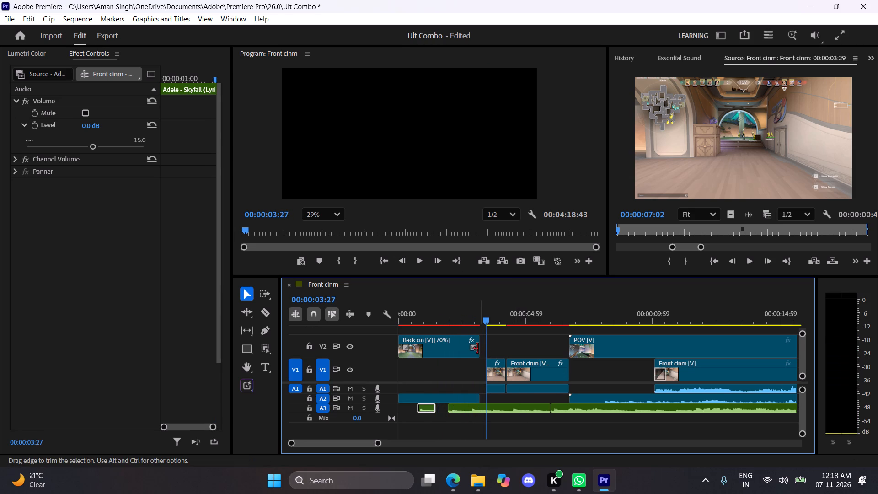
drag(478, 348, 483, 349)
Play from the sequence start through both Front cinm clips to check the cuts against the Skyfall segments.
drag(473, 320, 393, 310)
key(space)
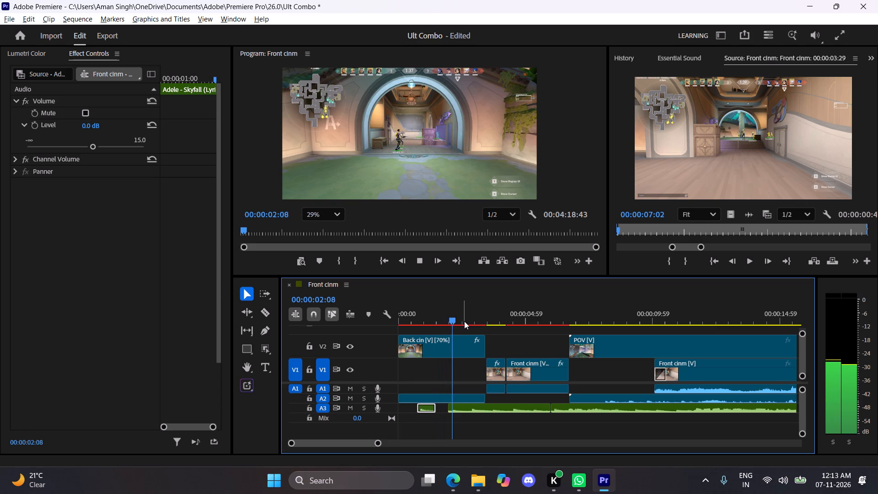
key(space)
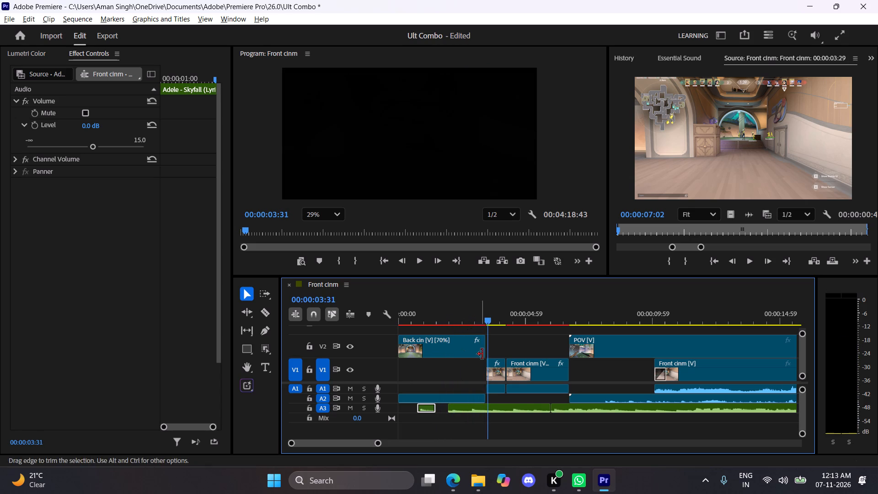
key(space)
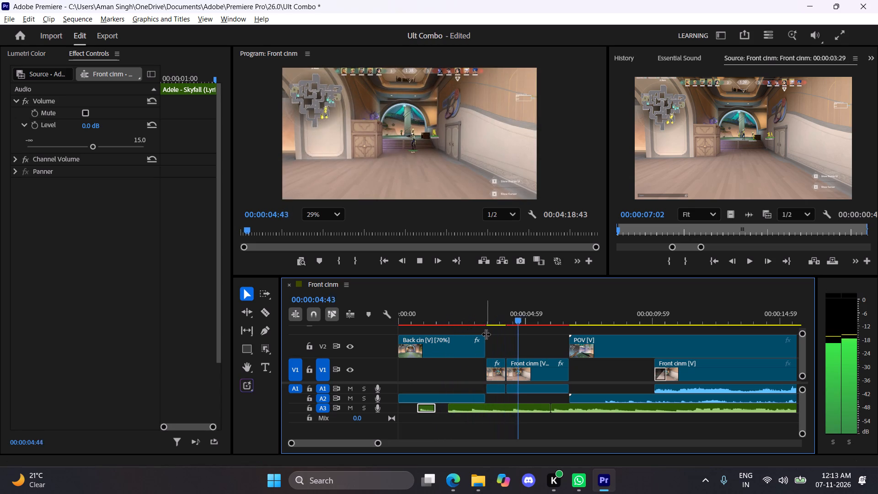
key(space)
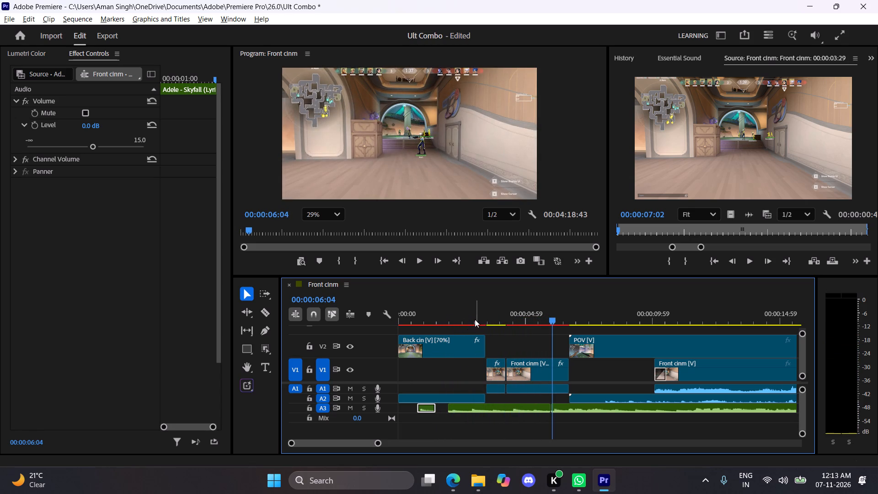
Split Back cin at about 00:00:00:39 with the Razor tool, just before the first Skyfall segment starts.
drag(474, 319, 391, 317)
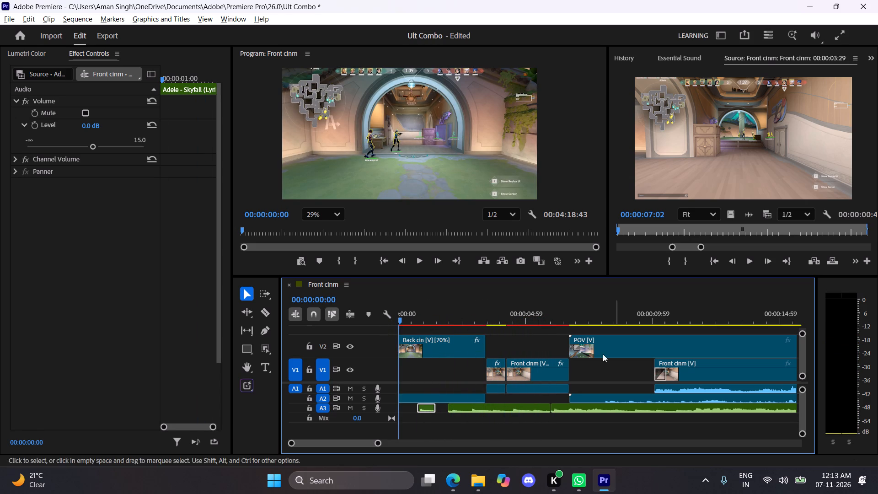
drag(406, 317, 411, 316)
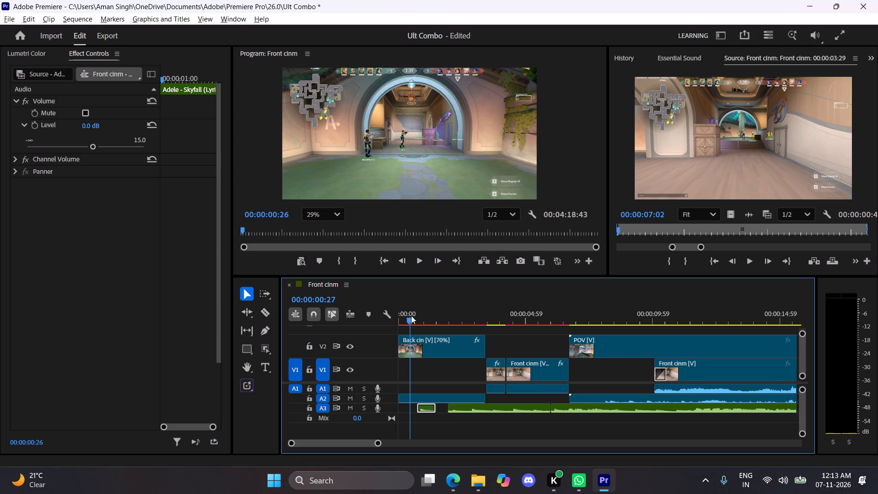
drag(411, 316, 416, 315)
key(c)
click(413, 345)
key(v)
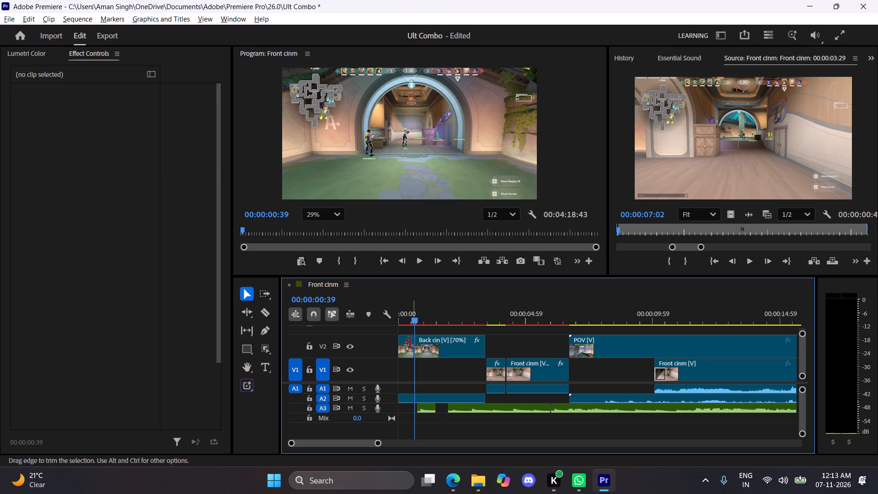
Keyframe the Opacity of the short opening piece of Back cin from 0% at its start to 100% at its end.
click(403, 342)
drag(411, 319, 381, 311)
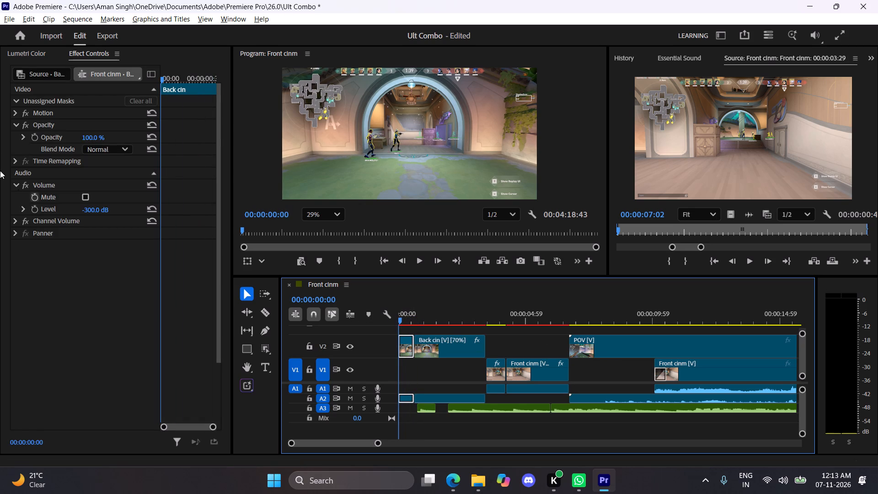
click(31, 135)
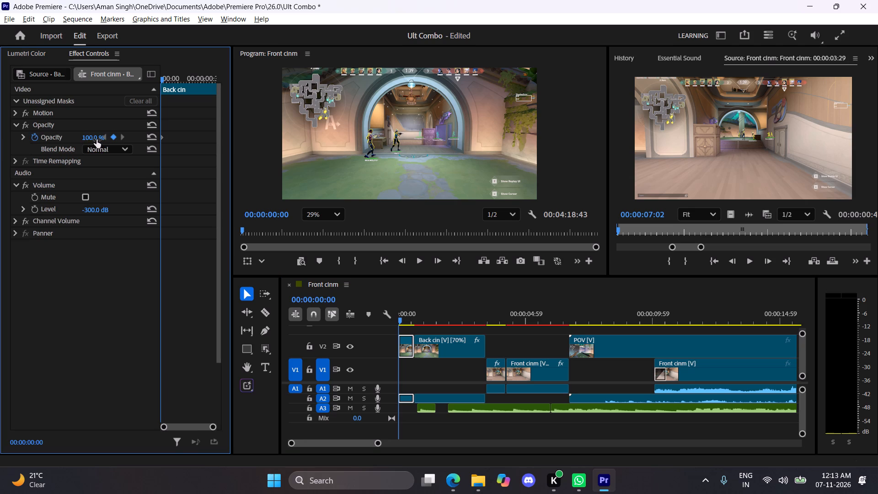
drag(94, 137, 51, 137)
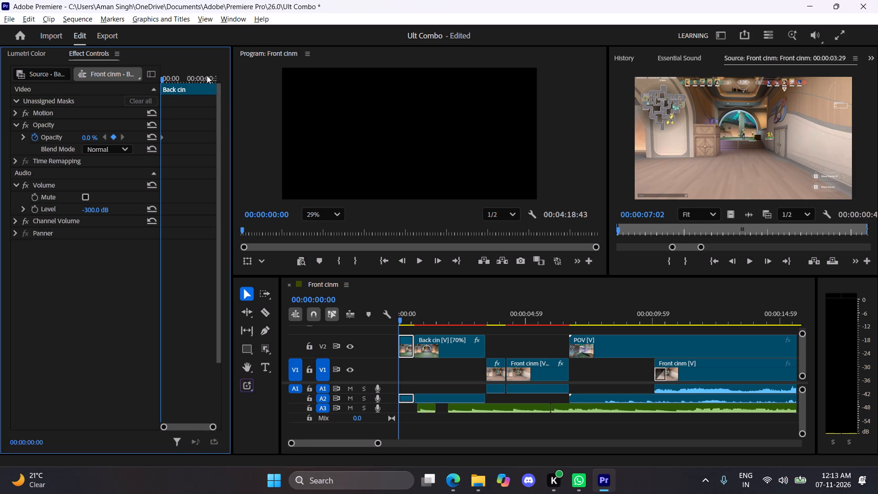
drag(210, 77, 286, 88)
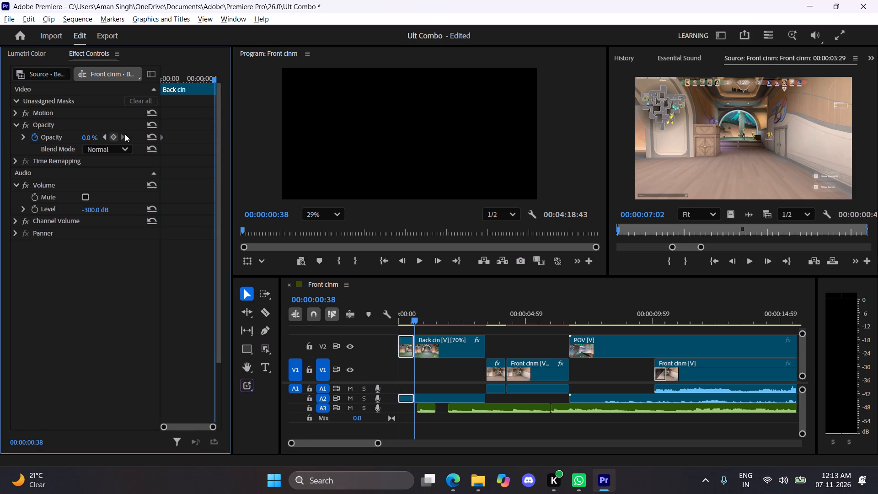
drag(215, 79, 247, 82)
click(152, 134)
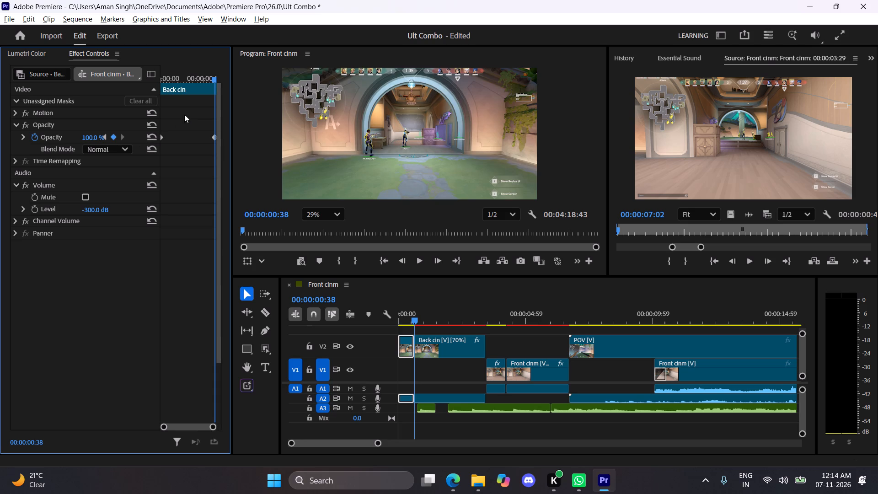
Apply Ease In and Ease Out to both Opacity keyframes of the short opening piece of Back cin.
click(162, 139)
ctrl+click(211, 137)
right_click(212, 137)
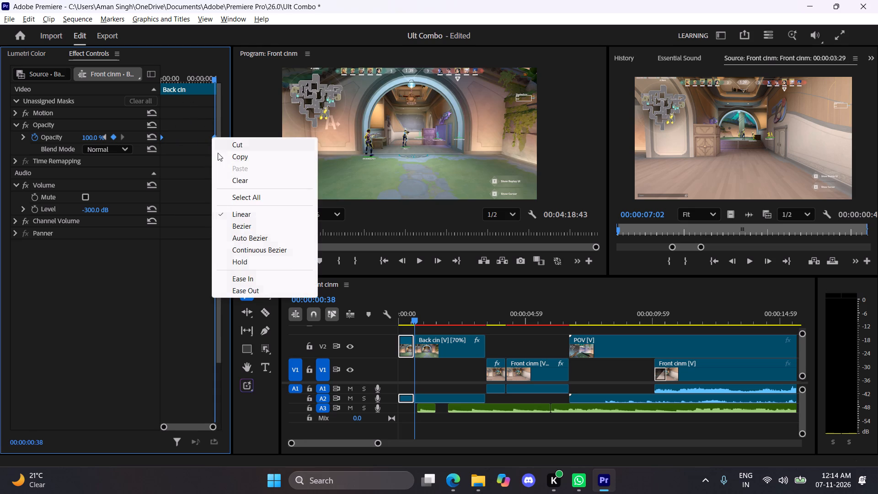
click(247, 278)
right_click(215, 136)
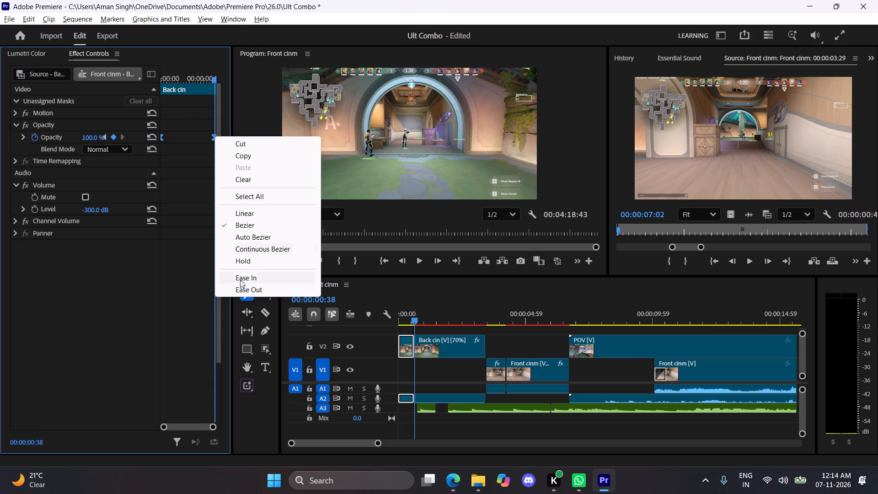
click(246, 287)
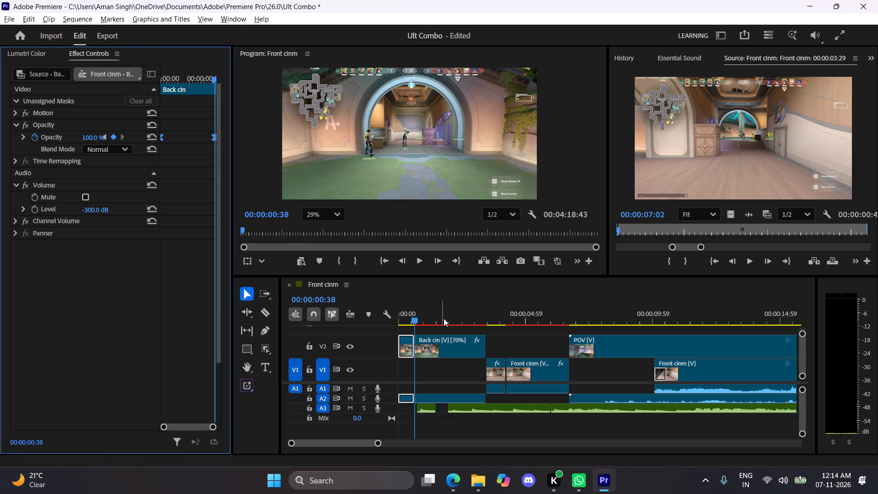
Move the first Skyfall segment against the following one and extend its beginning back to the sequence start.
drag(417, 315, 347, 306)
key(space)
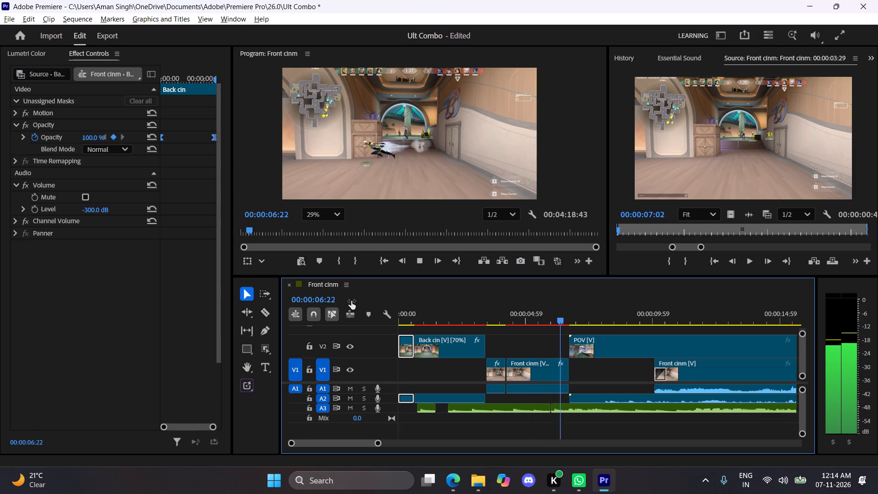
key(space)
click(424, 405)
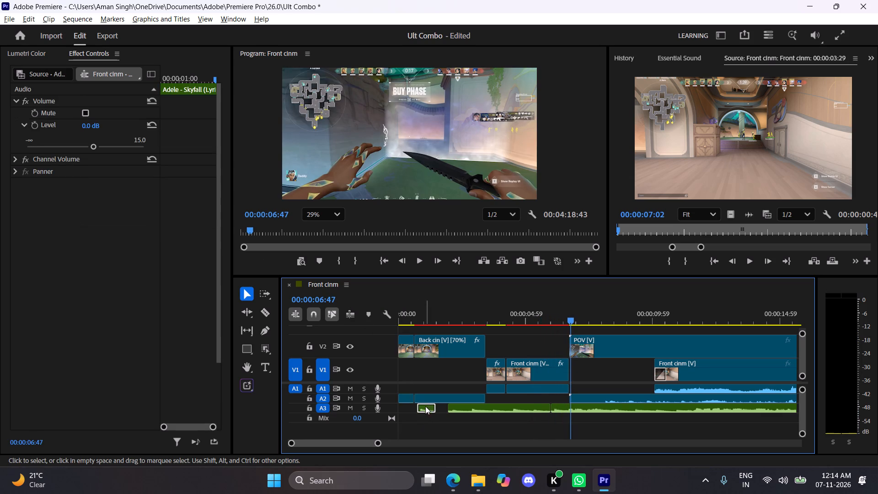
drag(425, 407, 436, 407)
drag(430, 410, 426, 410)
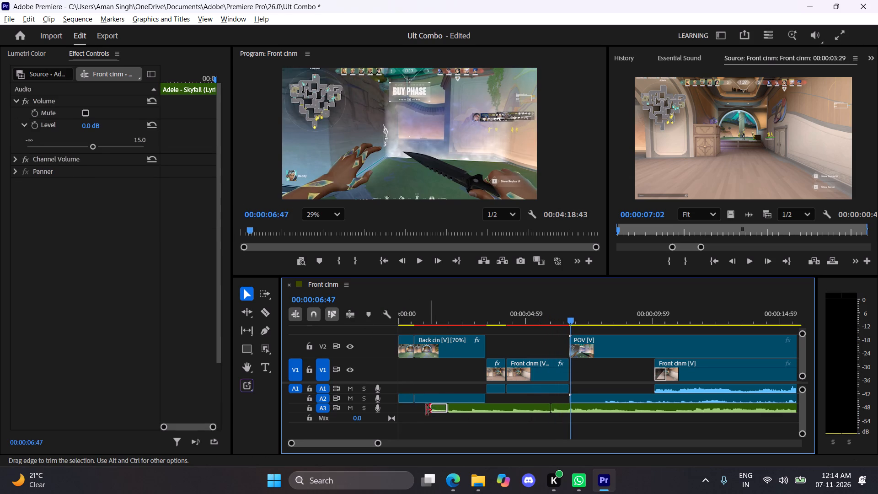
drag(426, 410, 398, 409)
Close the small gaps by shifting the second Front cinm clip and POV slightly earlier, and check the cuts in playback from the start.
drag(411, 315, 359, 312)
key(space)
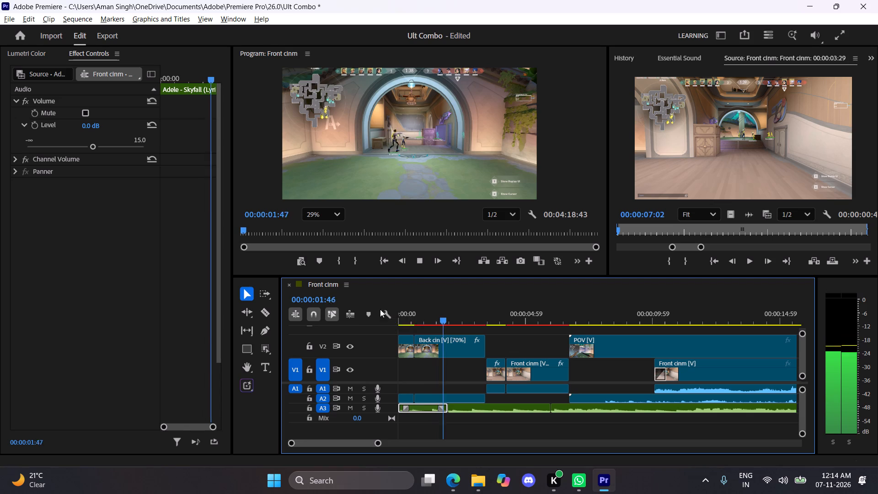
drag(407, 322, 379, 323)
key(space)
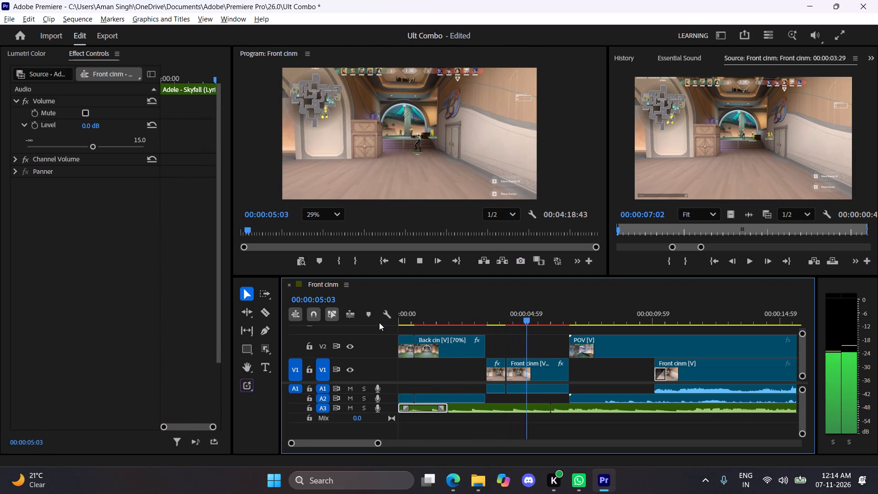
key(space)
drag(531, 368, 528, 368)
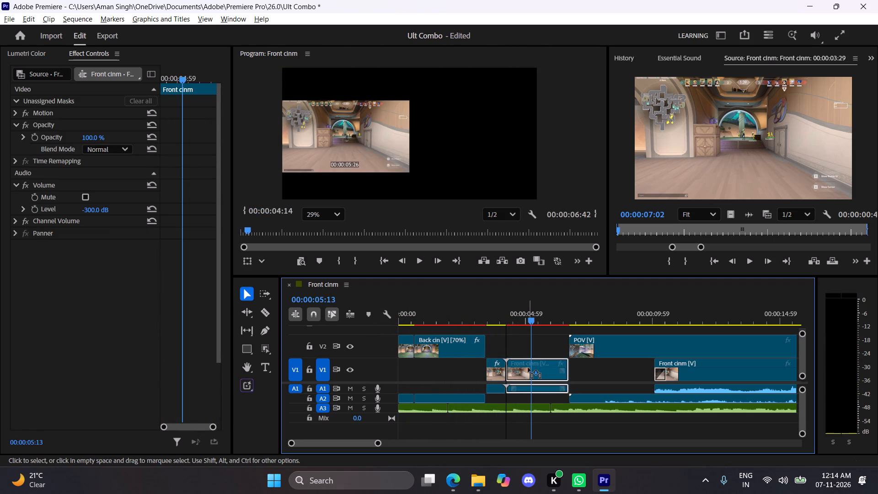
drag(528, 368, 526, 368)
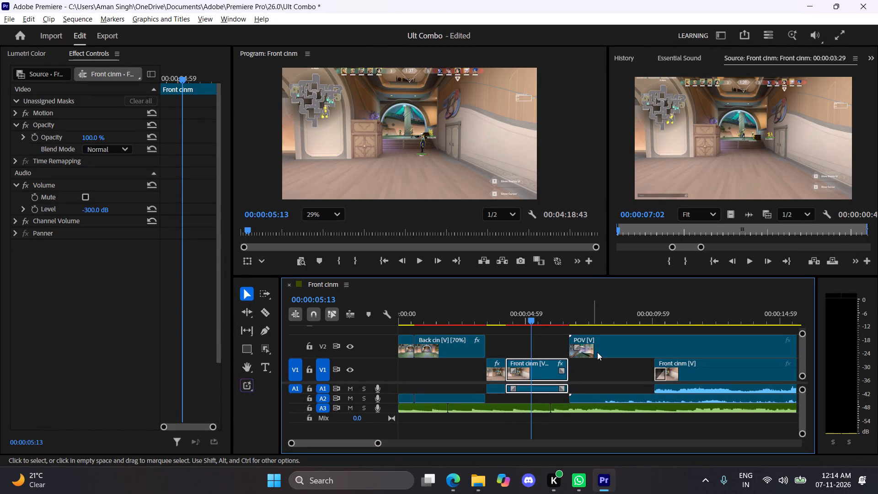
click(597, 352)
drag(526, 331, 520, 331)
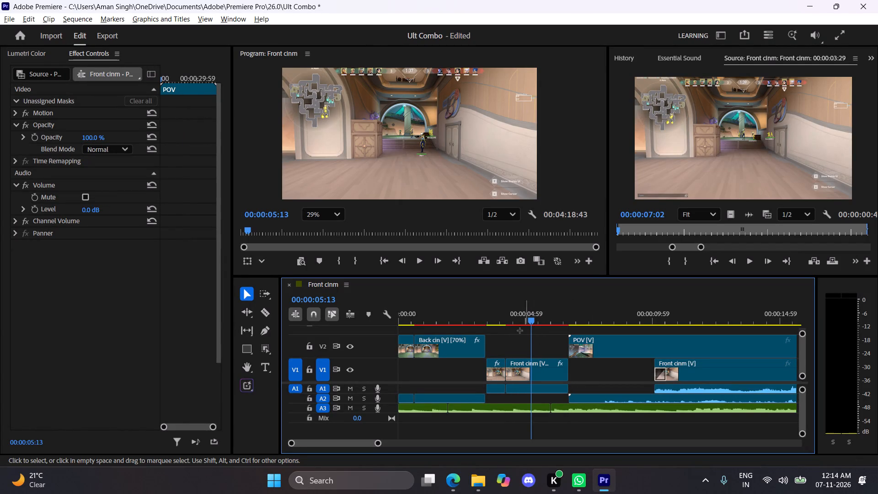
drag(520, 331, 434, 322)
drag(435, 319, 385, 315)
key(space)
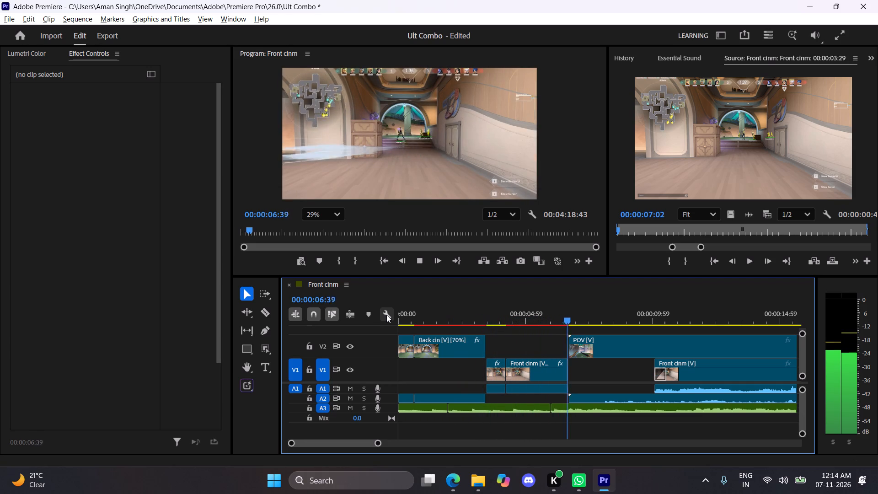
key(space)
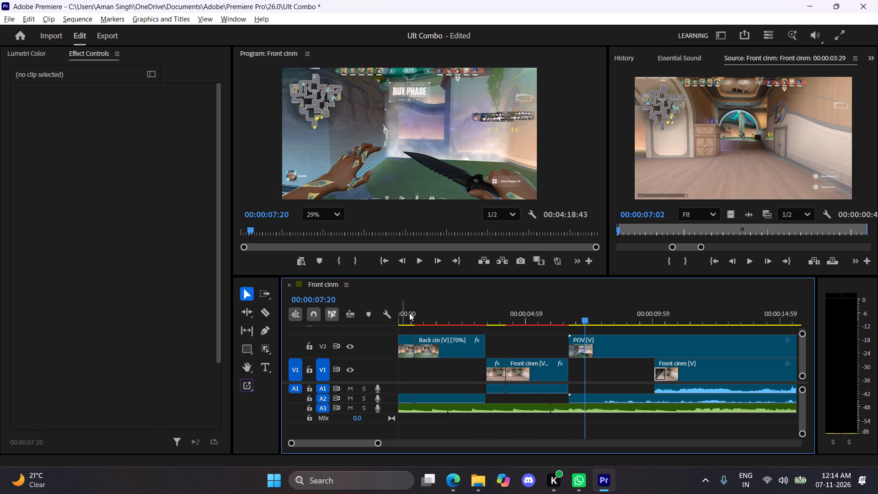
Split the opening Skyfall segment where Back cin is cut, at about 00:00:00:39, and select its short first piece.
drag(409, 313, 394, 316)
key(c)
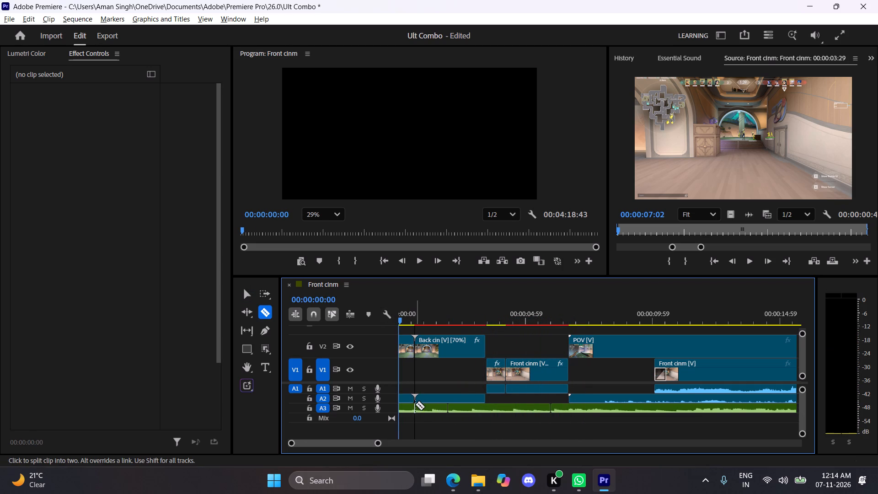
click(415, 408)
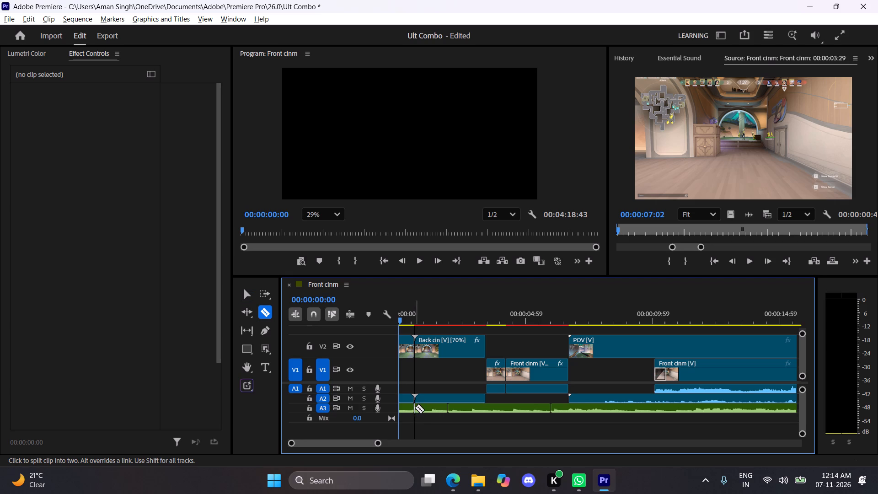
key(v)
click(407, 409)
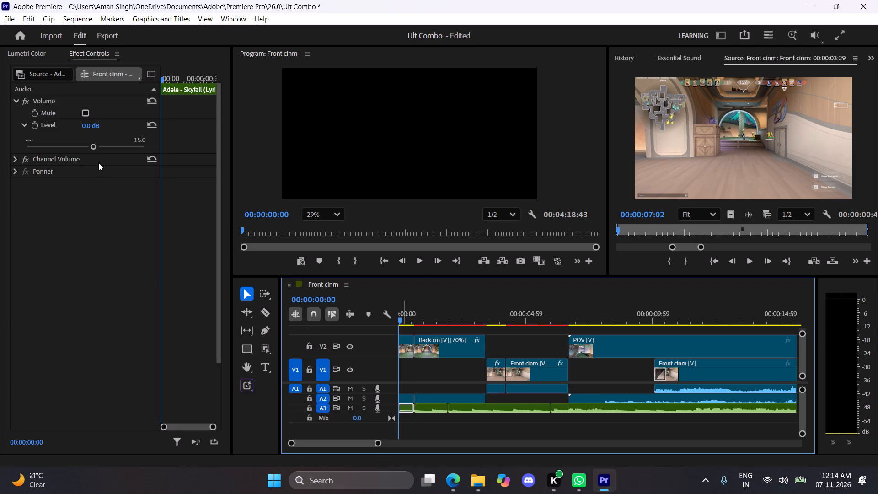
Keyframe the volume Level of the short opening Skyfall piece from -∞ at its start to 0.0 dB at its end.
click(34, 124)
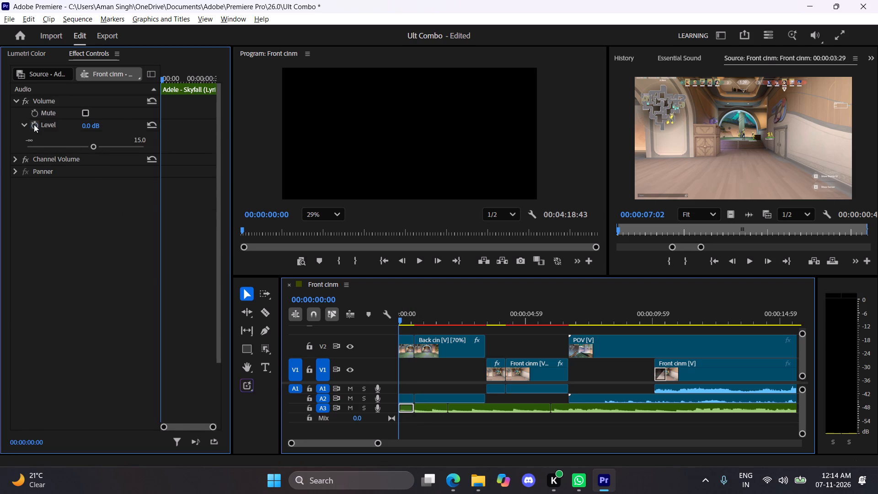
drag(91, 152, 3, 148)
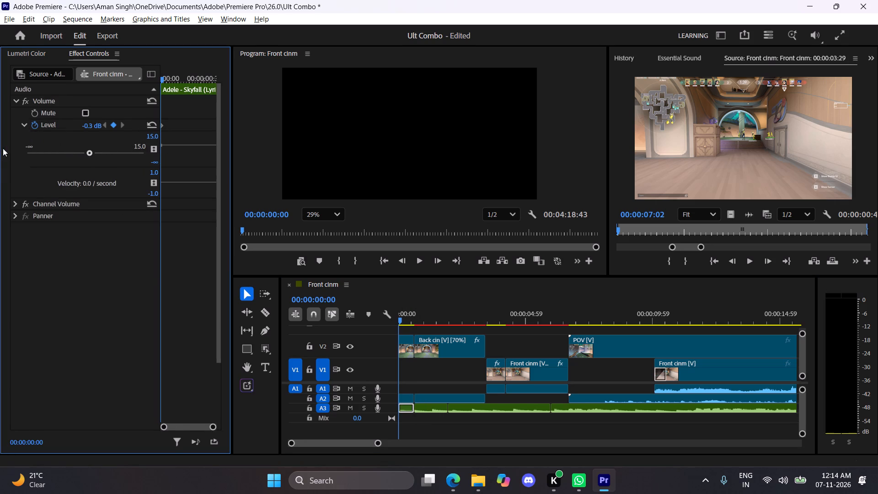
drag(3, 148, 0, 167)
drag(161, 78, 156, 78)
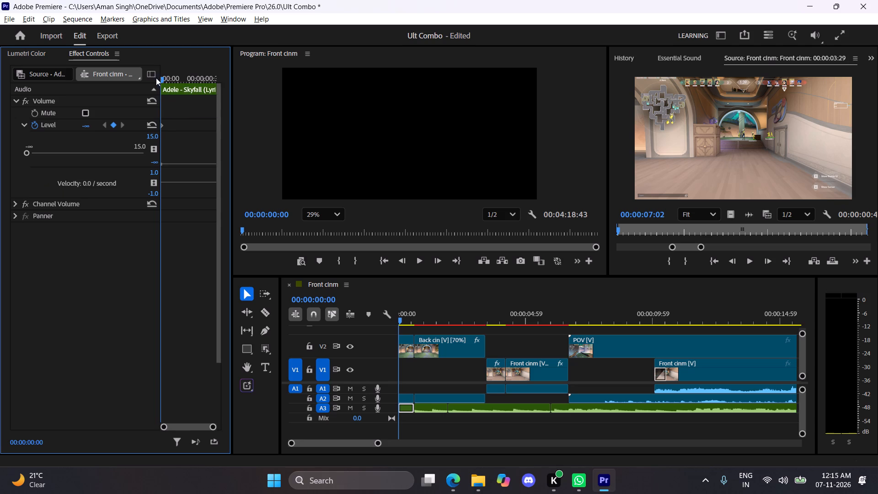
drag(156, 78, 342, 98)
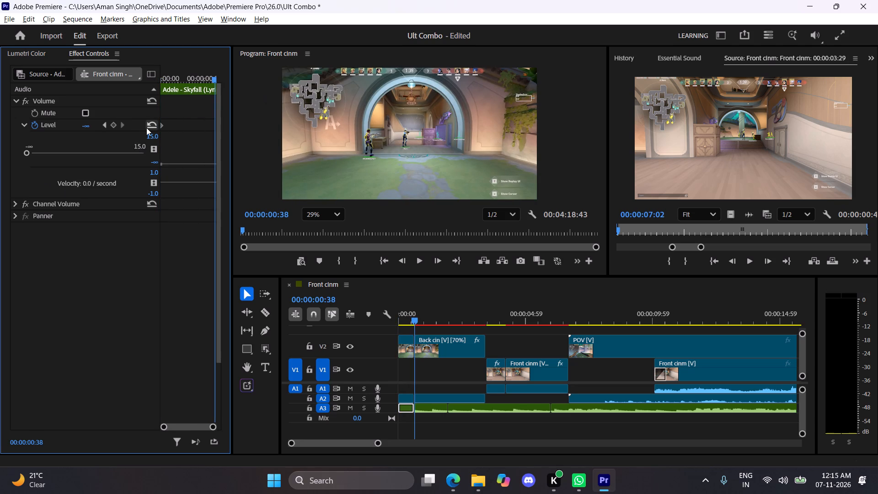
click(148, 129)
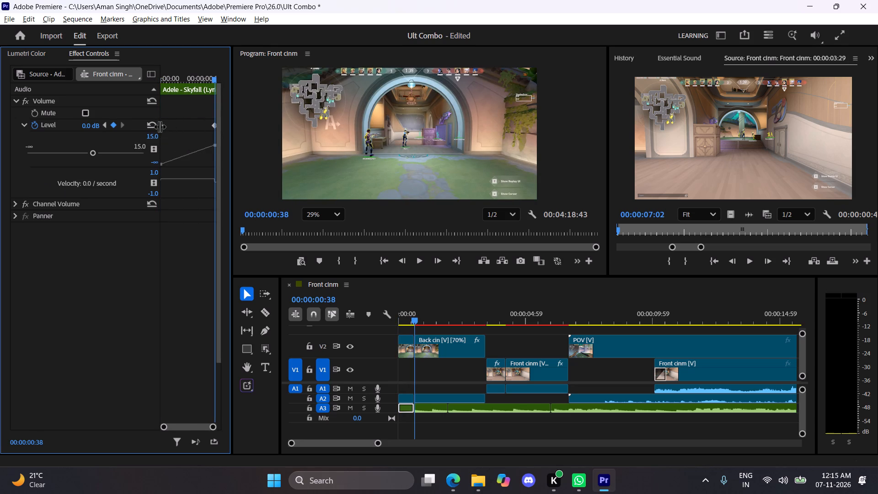
Apply Ease In and Ease Out to both Level keyframes of the opening Skyfall piece and play the fade from the sequence start.
ctrl+click(161, 127)
ctrl+click(214, 126)
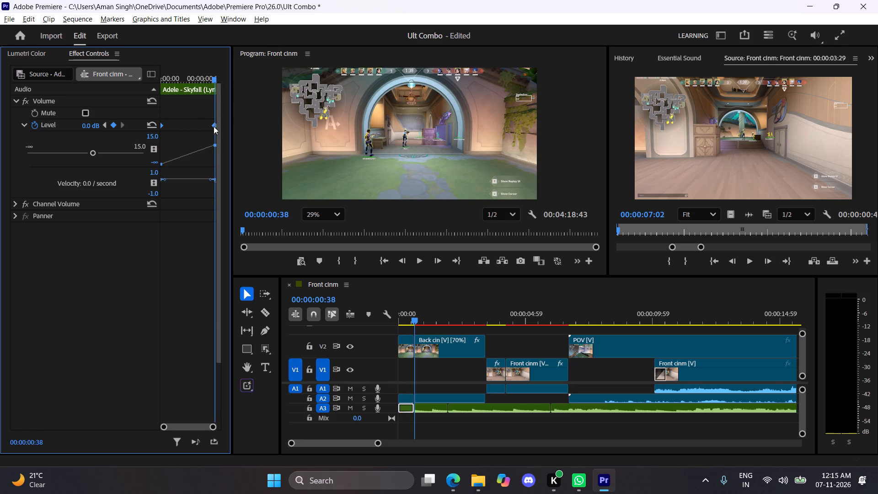
ctrl+right_click(214, 126)
ctrl+click(213, 124)
ctrl+right_click(213, 124)
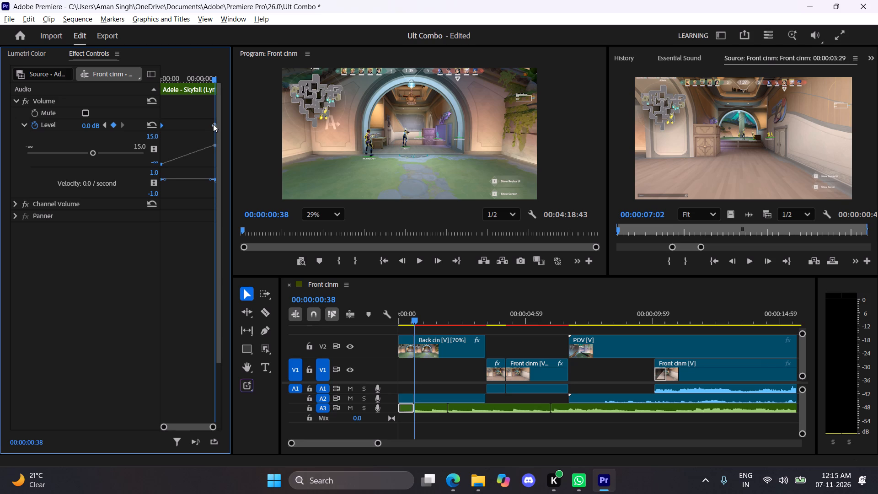
ctrl+click(213, 124)
right_click(213, 124)
click(250, 259)
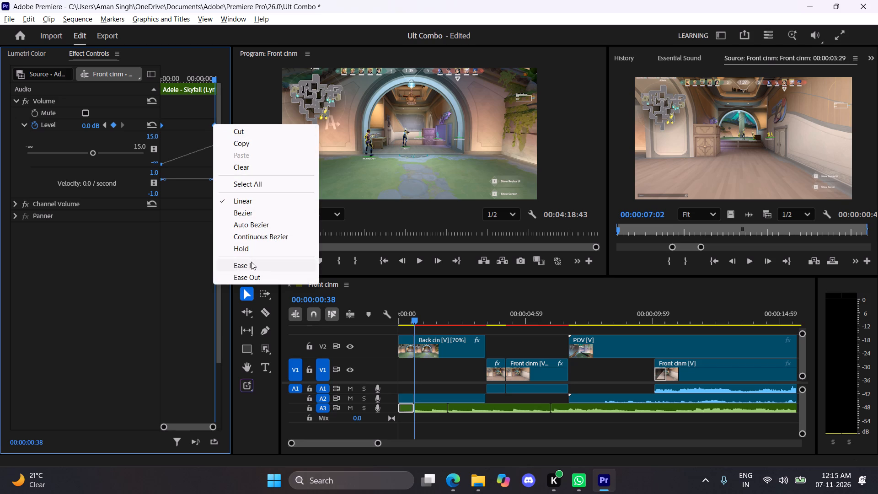
click(252, 263)
right_click(214, 125)
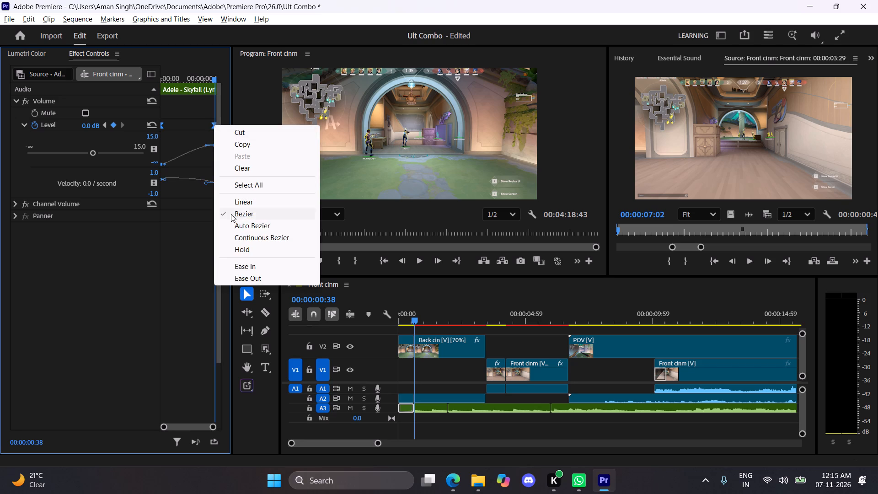
click(252, 278)
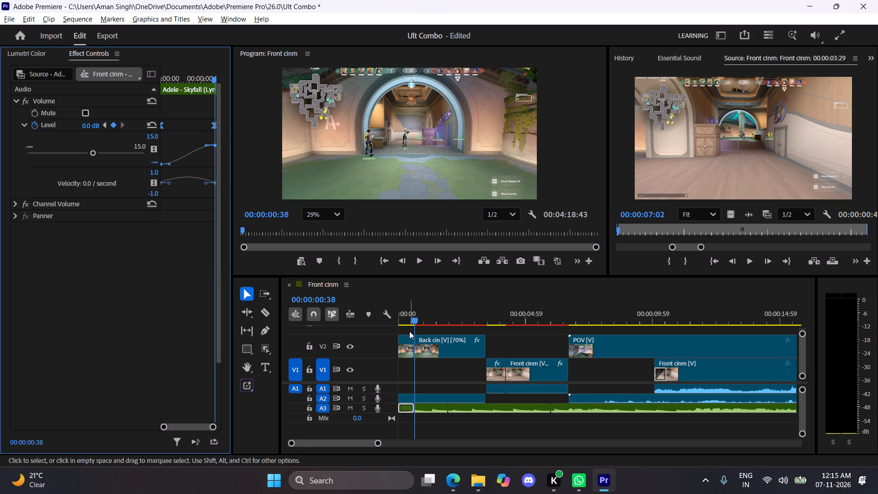
drag(415, 311, 391, 312)
key(space)
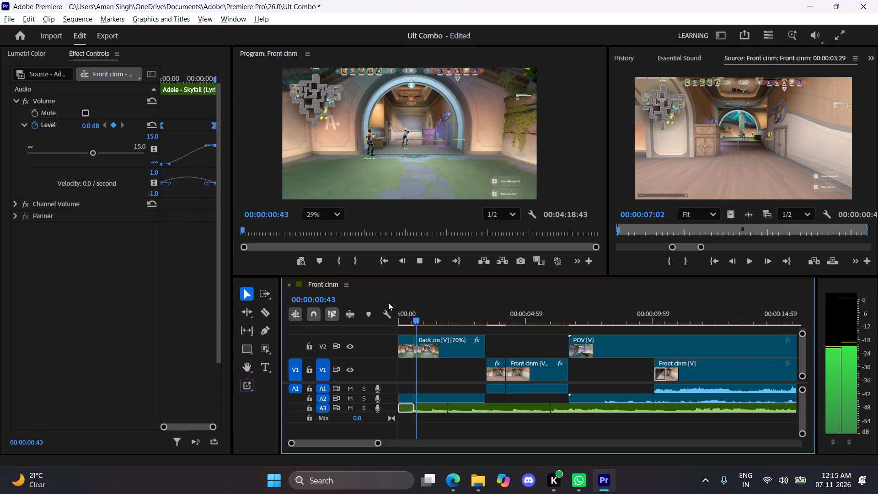
key(space)
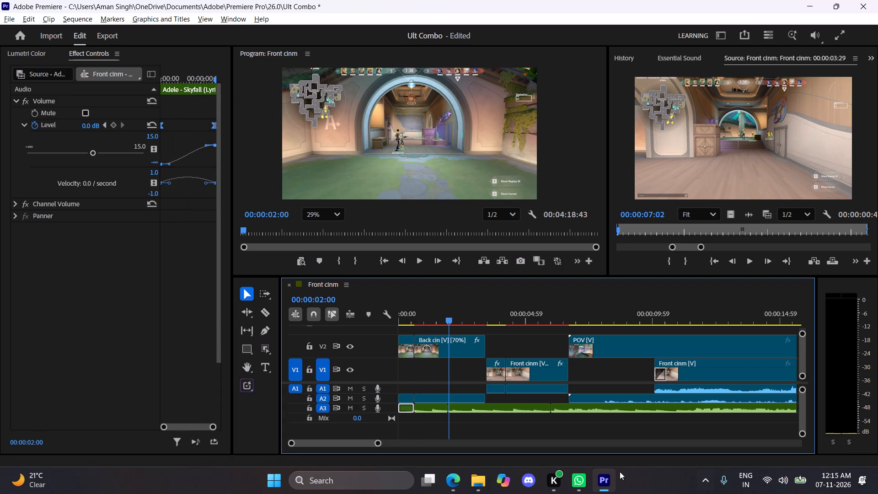